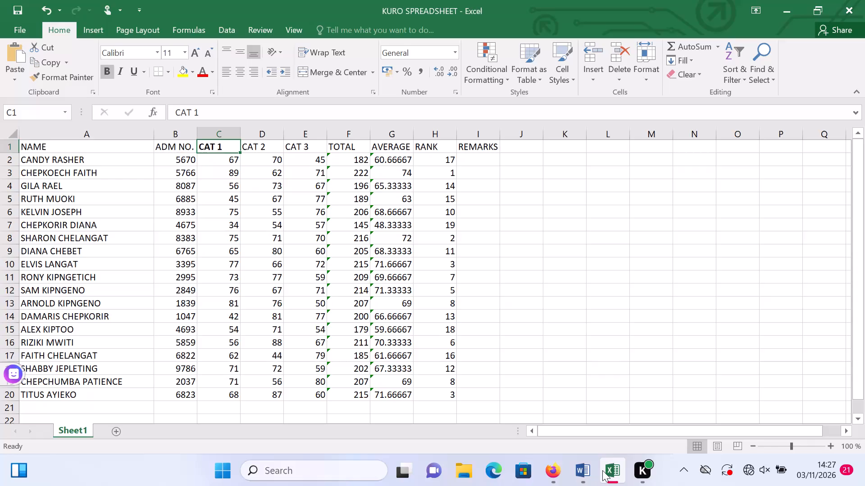
In cell I2 under REMARKS, start an IF formula that tests H2=80 and gives "EXCELLENT" when true.
left_click(474, 157)
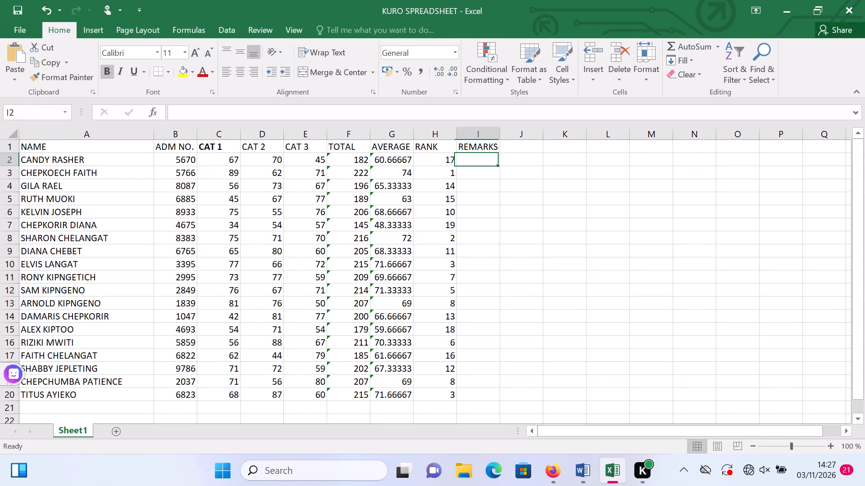
key("equal")
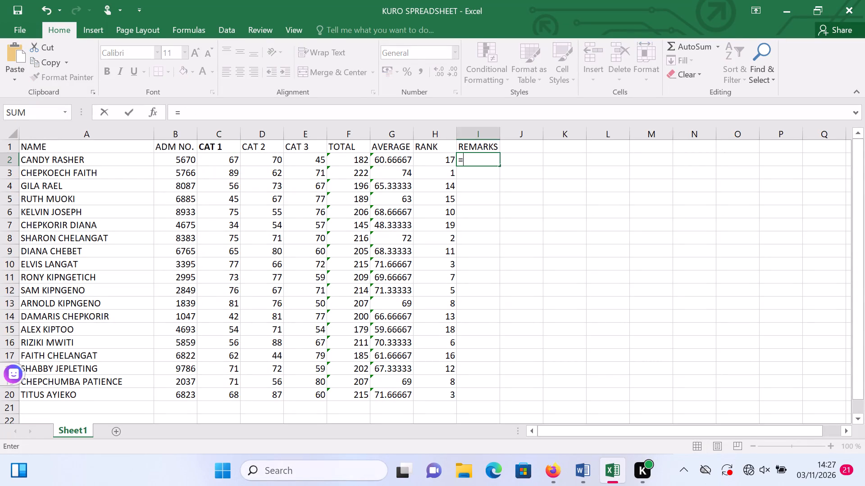
type("IF")
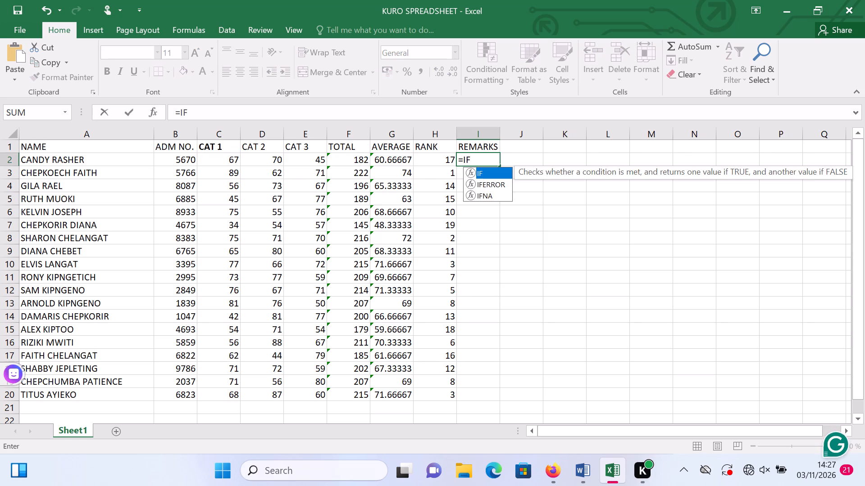
key("shift+parenleft")
type("H2")
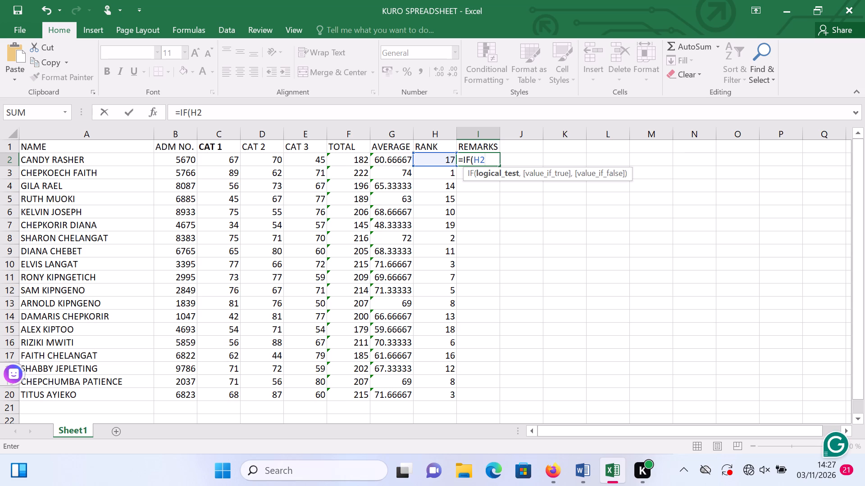
key("equal")
type("80")
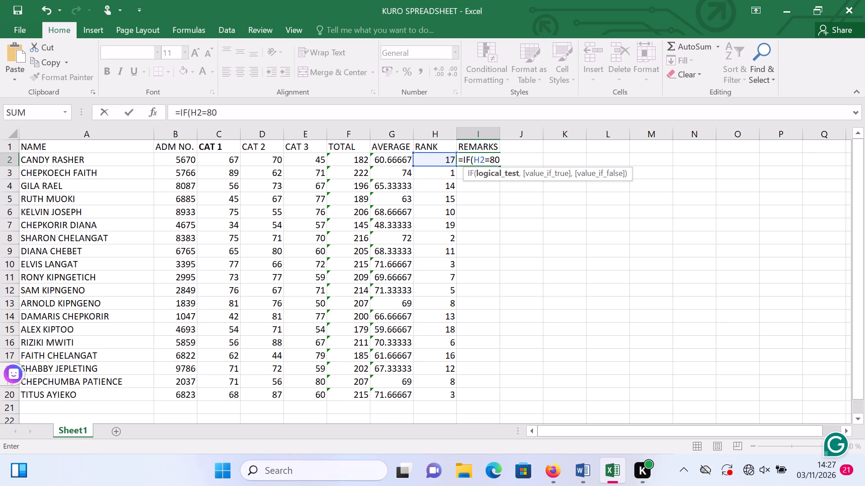
key("BackSpace")
key("BackSpace")
type("80")
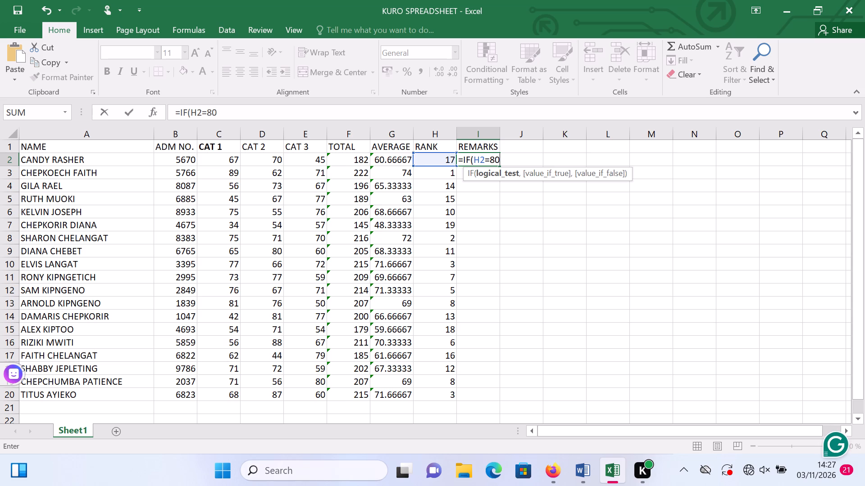
key("comma")
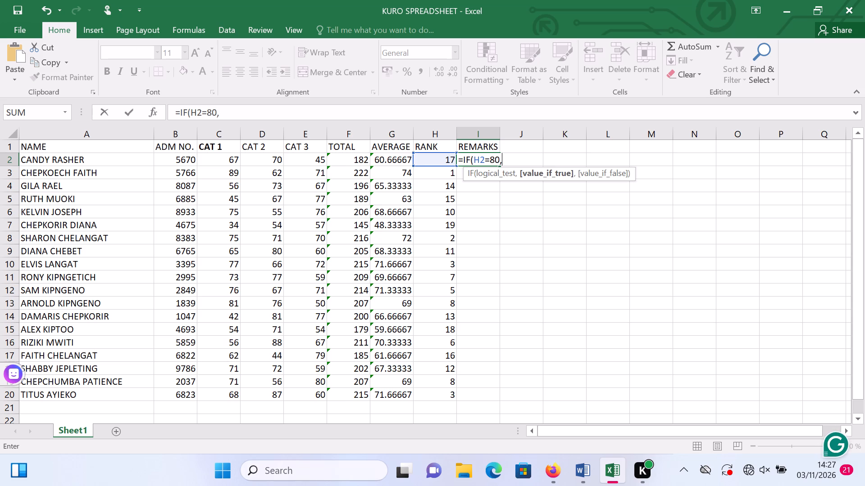
key("shift+quotedbl")
key("e")
key("x")
type("CELLENT")
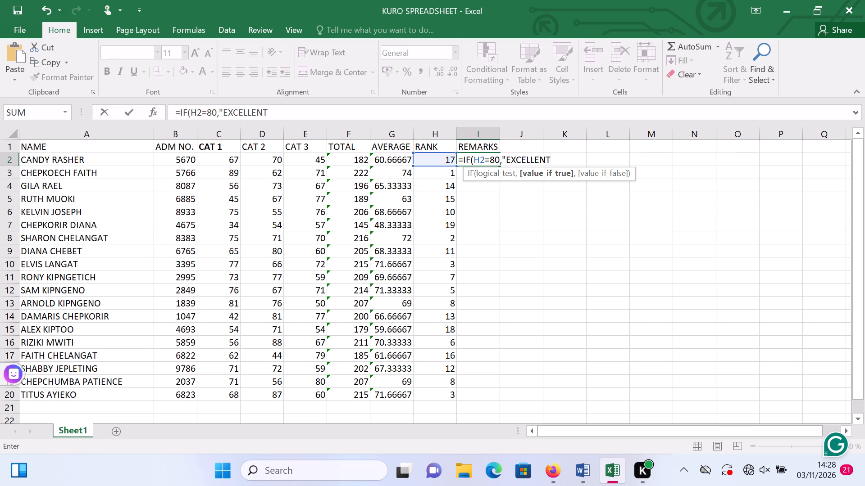
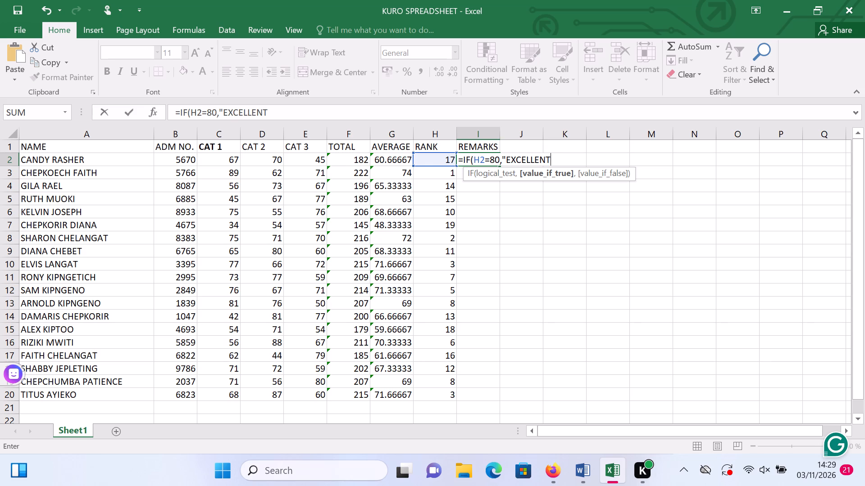
Close the "EXCELLENT" text and nest a second IF that tests H2>70 and gives "VERY GOOD" when true.
key("shift+quotedbl")
type(",IF")
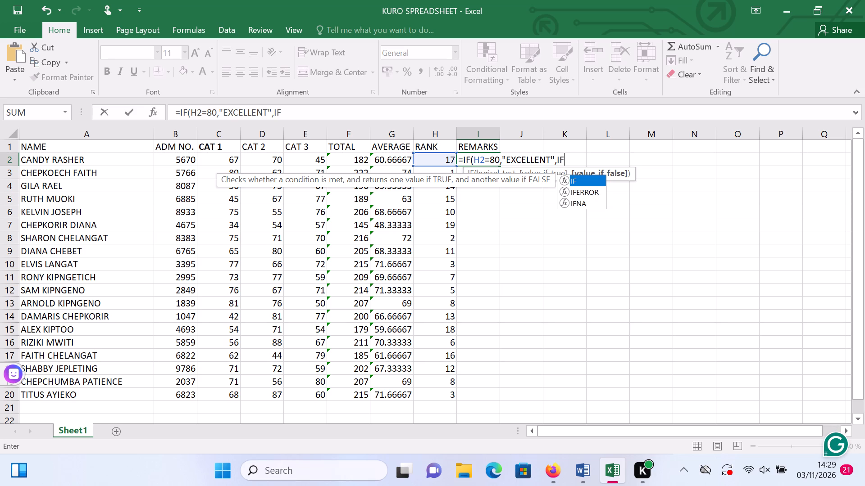
key("shift+parenleft")
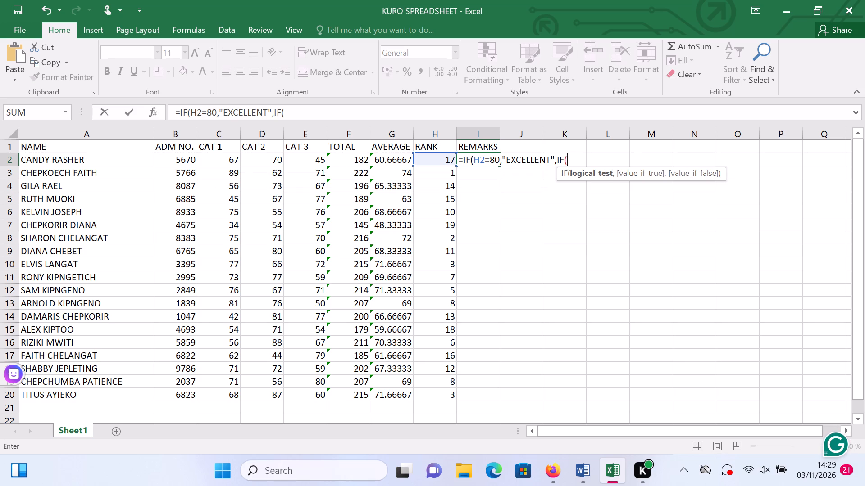
type("H2")
key("shift+greater")
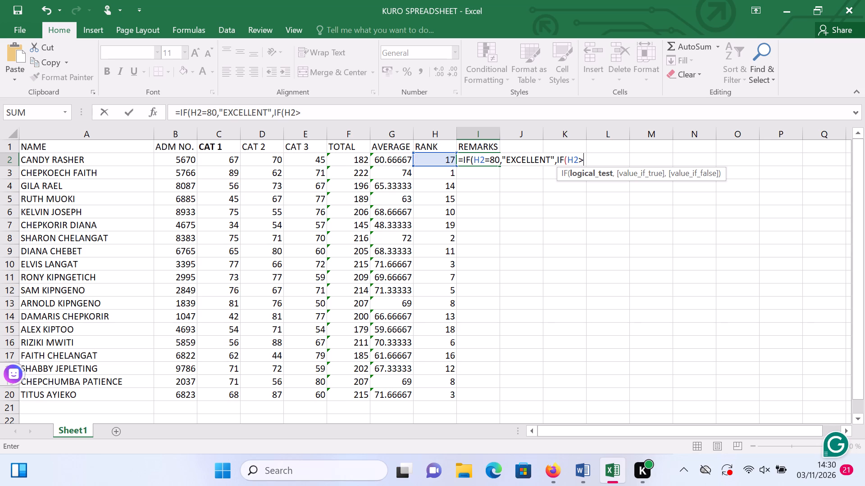
type("70")
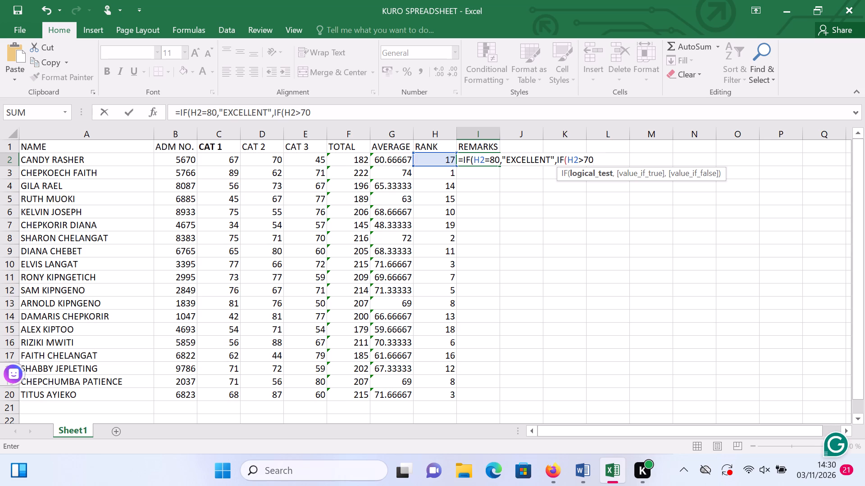
key("comma")
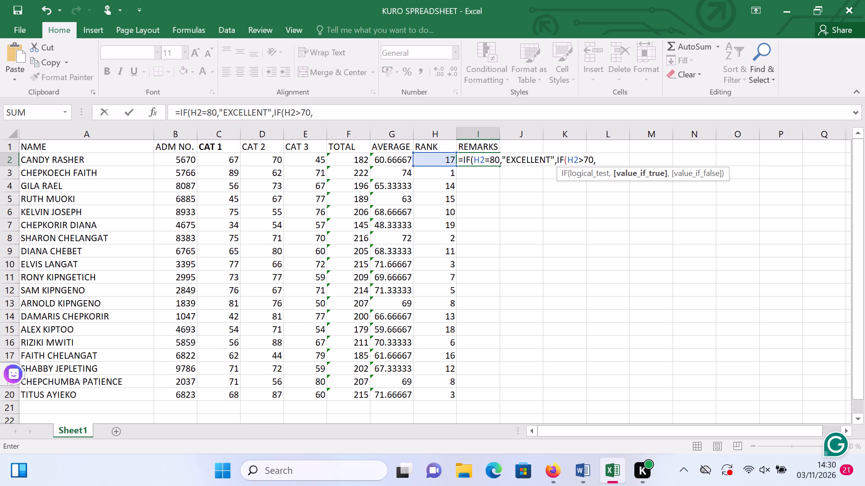
key("shift+quotedbl")
type("VERY")
key("space")
type("GOO")
key("d")
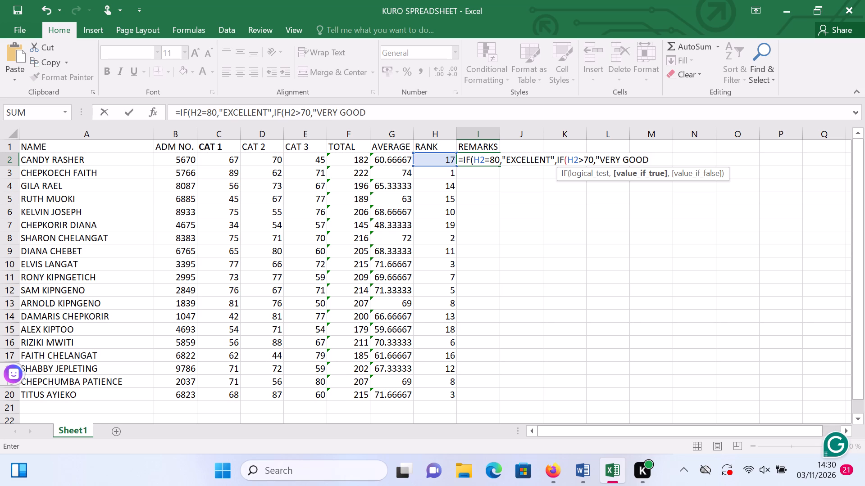
key("shift+quotedbl")
Nest a third IF in the I2 formula that tests H2>60 and gives "GOOD" when true.
key("comma")
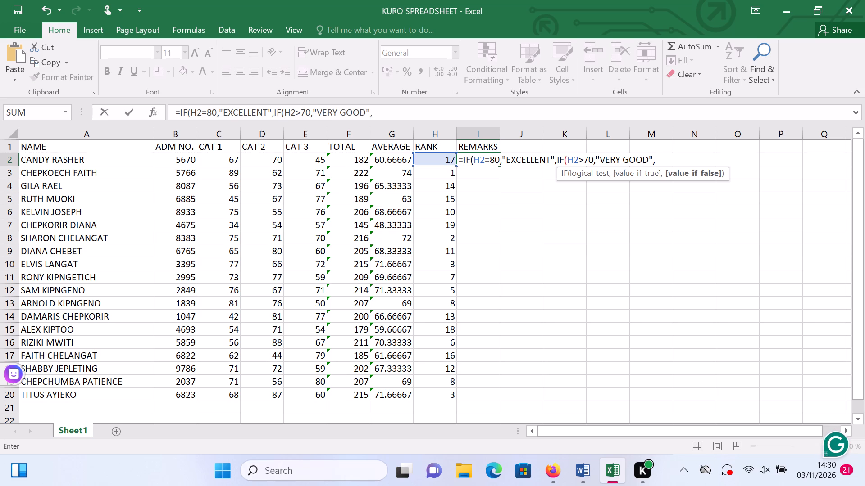
type("IF")
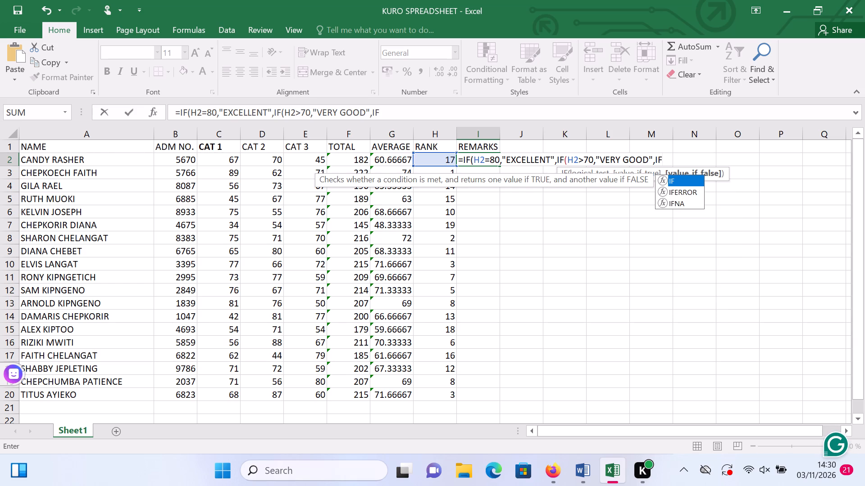
key("shift+parenleft")
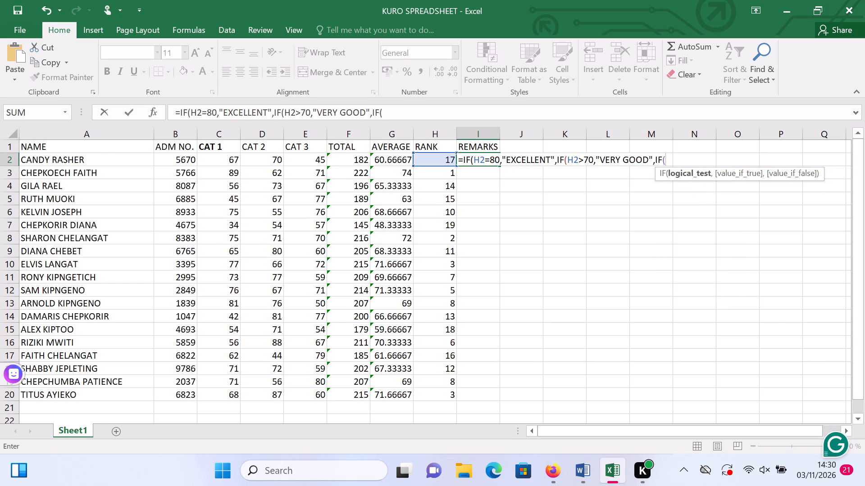
type("H2")
key("shift+greater")
type("60")
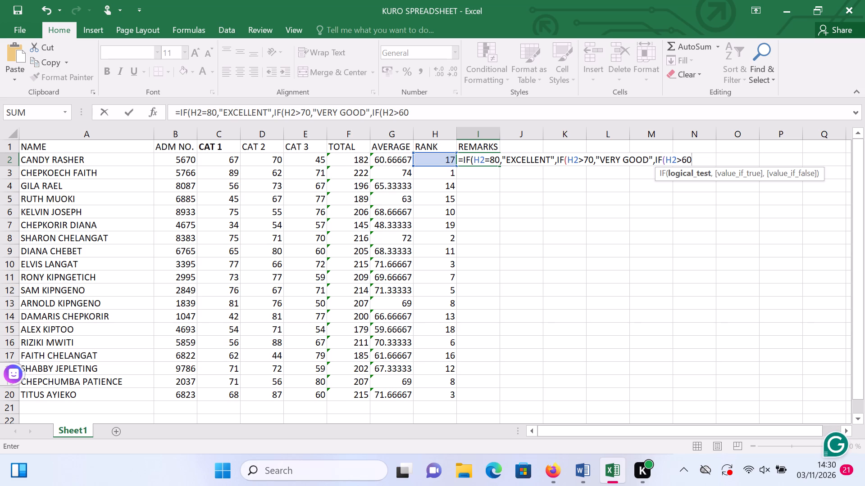
key("comma")
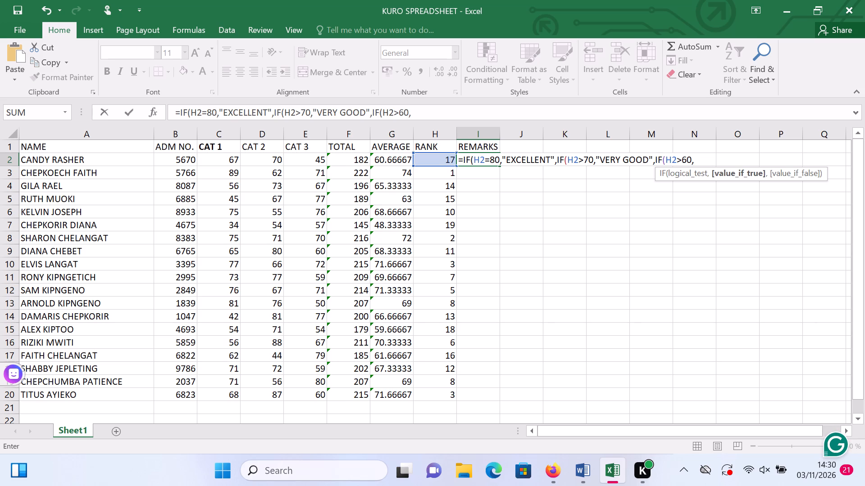
key("shift+quotedbl")
type("GOOD")
key("shift+quotedbl")
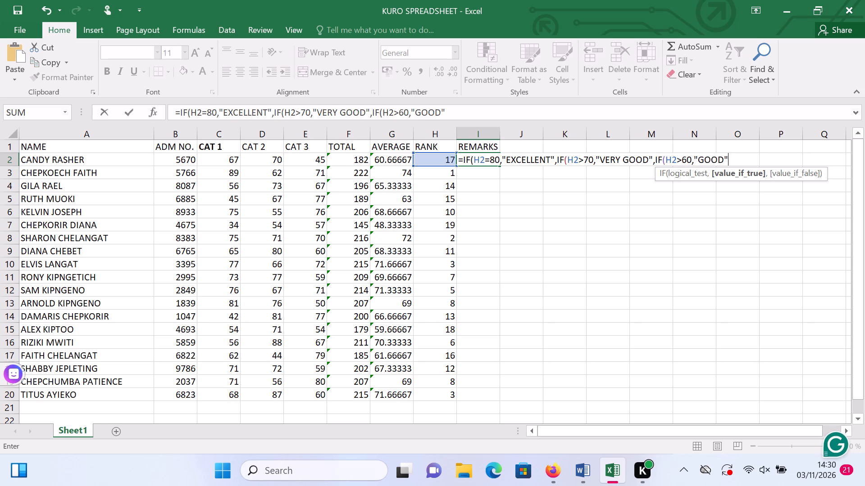
Nest a fourth IF in the I2 formula that tests H2>=50 and gives "PASS" when true.
type(",IF")
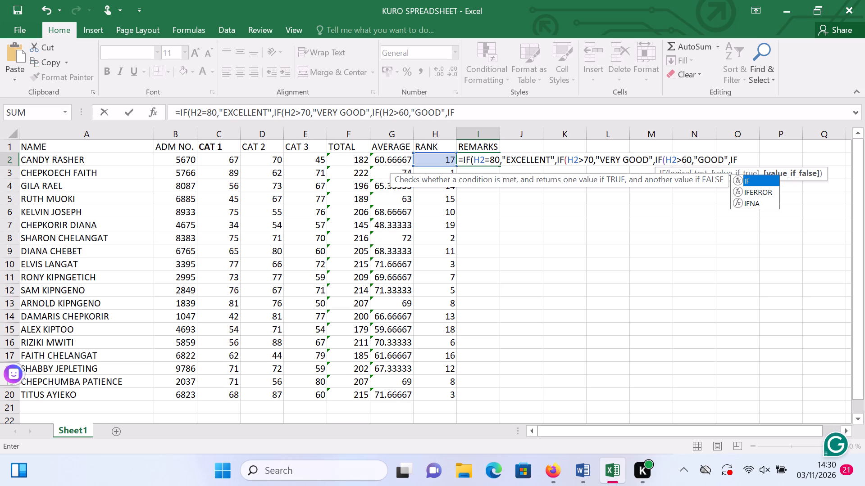
key("shift+parenleft")
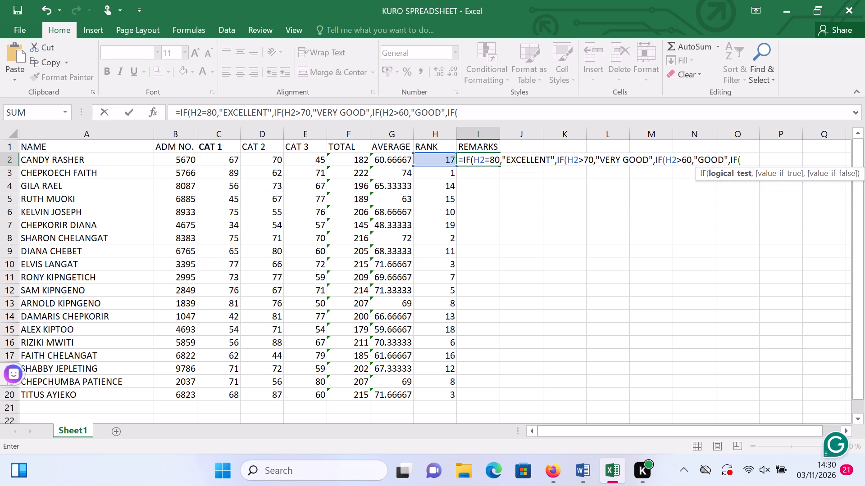
type("H2")
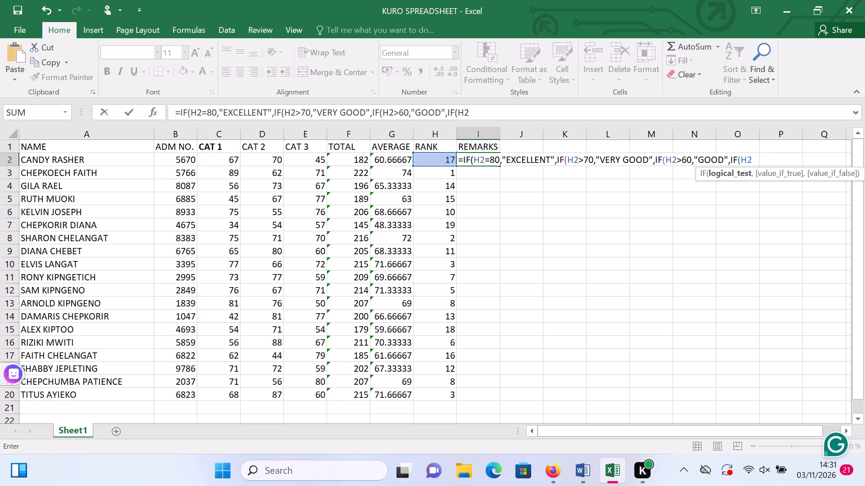
type(">=")
type("50")
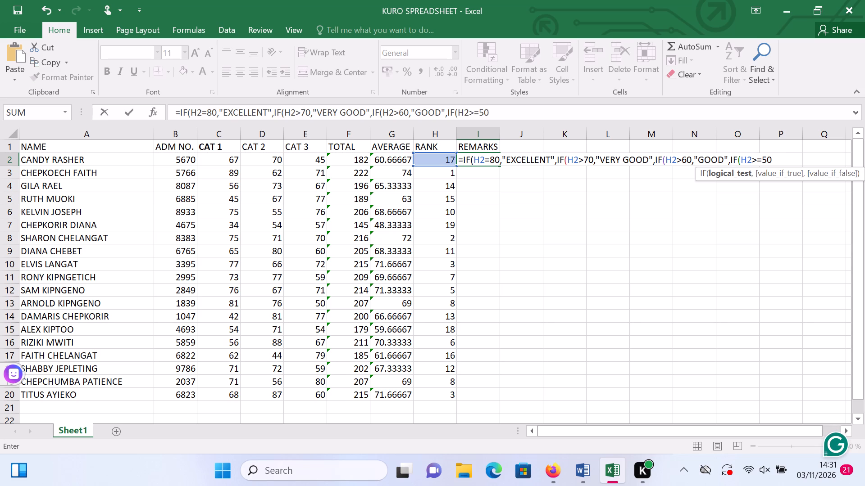
key("comma")
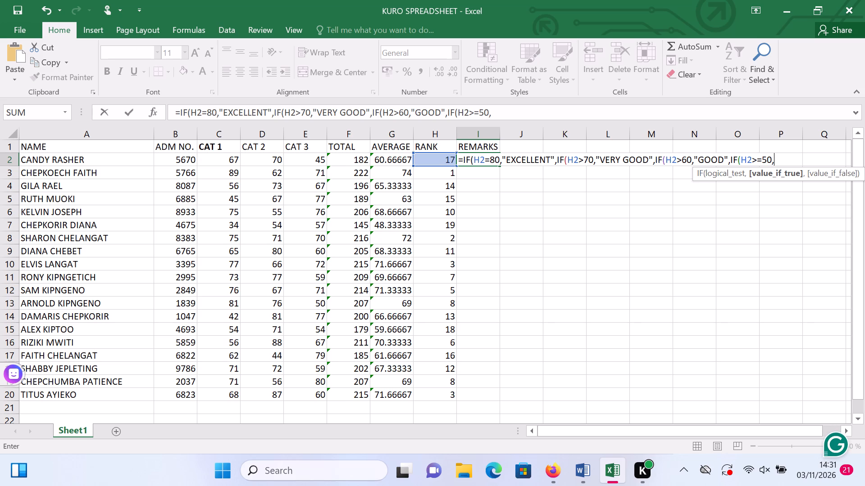
type("\"{")
key("BackSpace")
type("PASS")
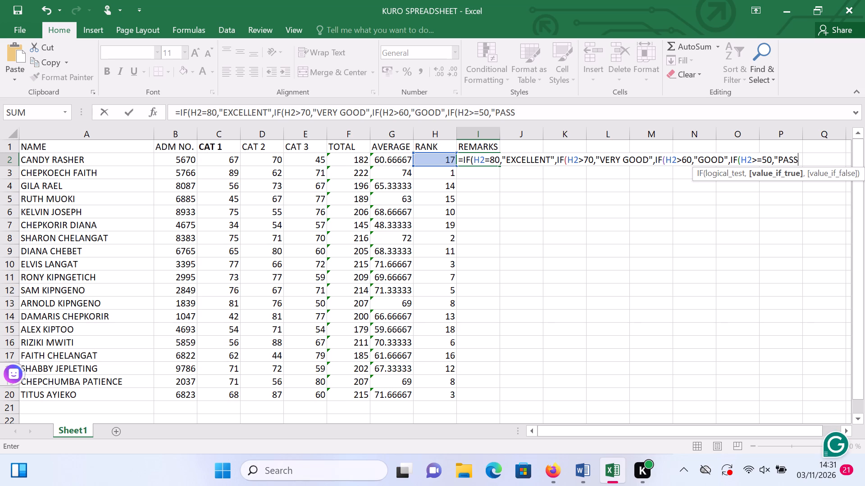
type("\",")
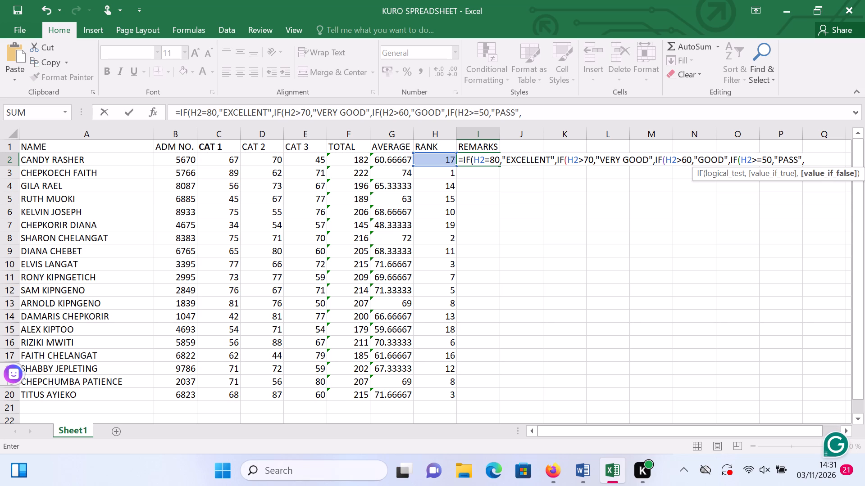
Set "FAIL" as the innermost IF's false value, close all four brackets and enter the formula in I2.
type("['")
key("BackSpace")
key("BackSpace")
key("shift+quotedbl")
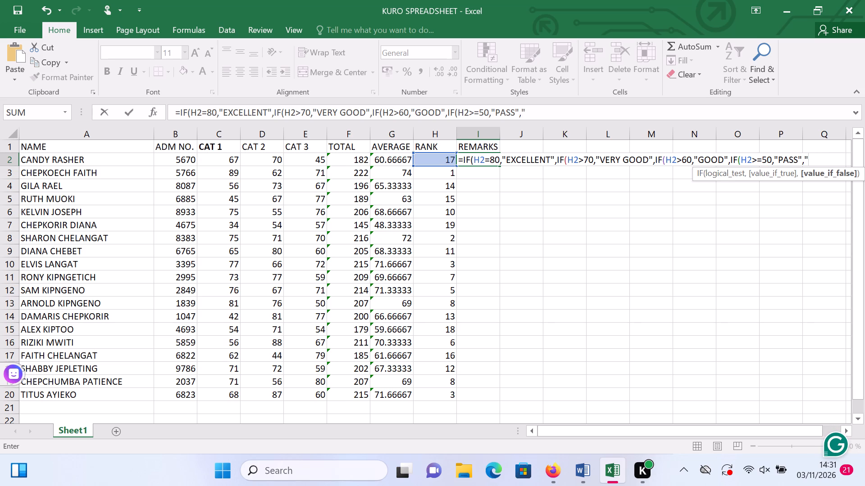
key("f")
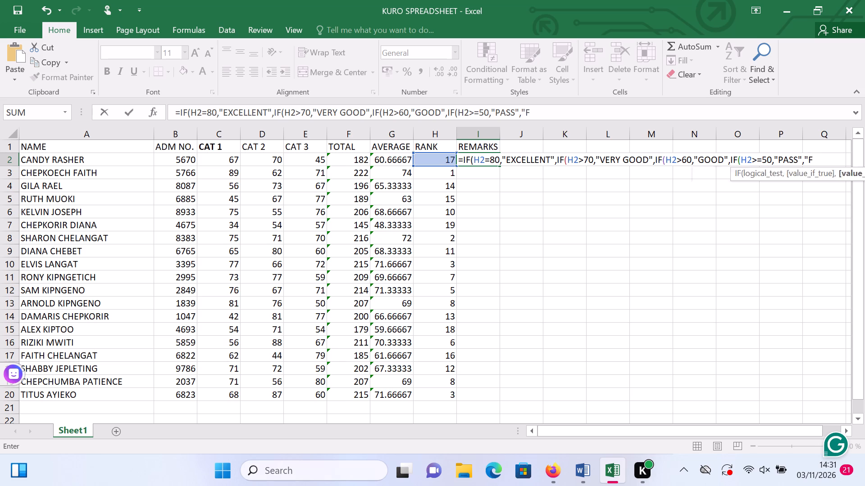
type("AIL")
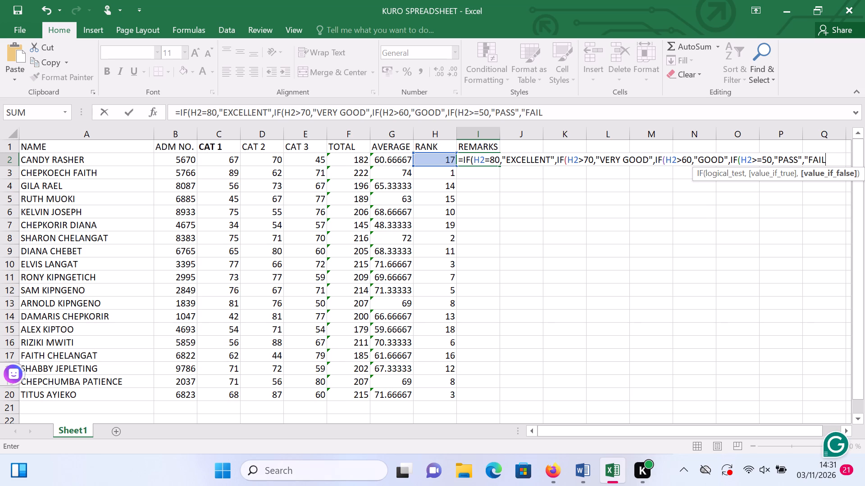
key("shift+quotedbl")
type(")))")
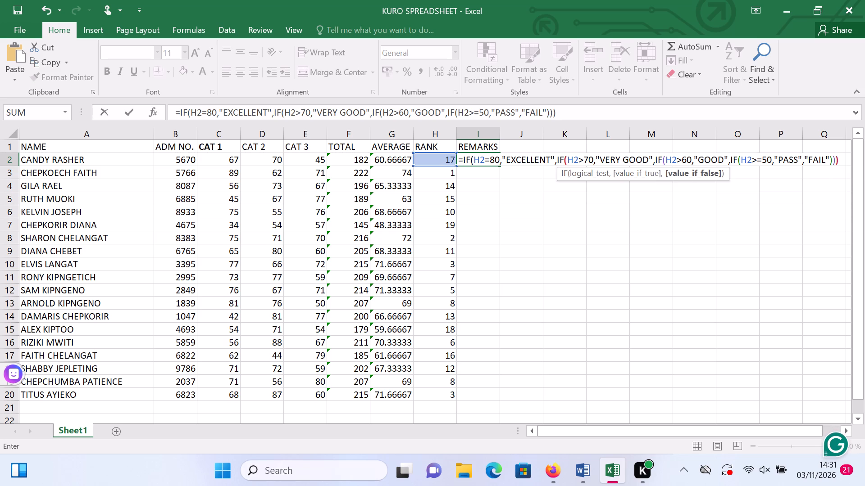
key("shift+parenright")
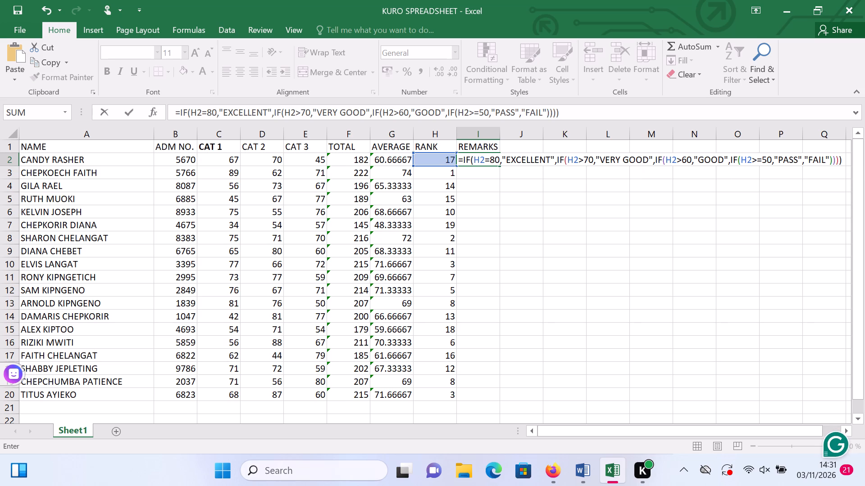
key("Return")
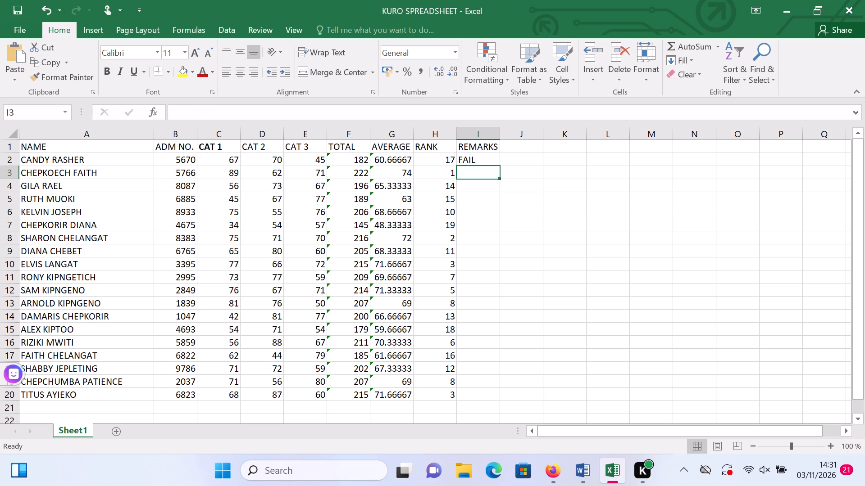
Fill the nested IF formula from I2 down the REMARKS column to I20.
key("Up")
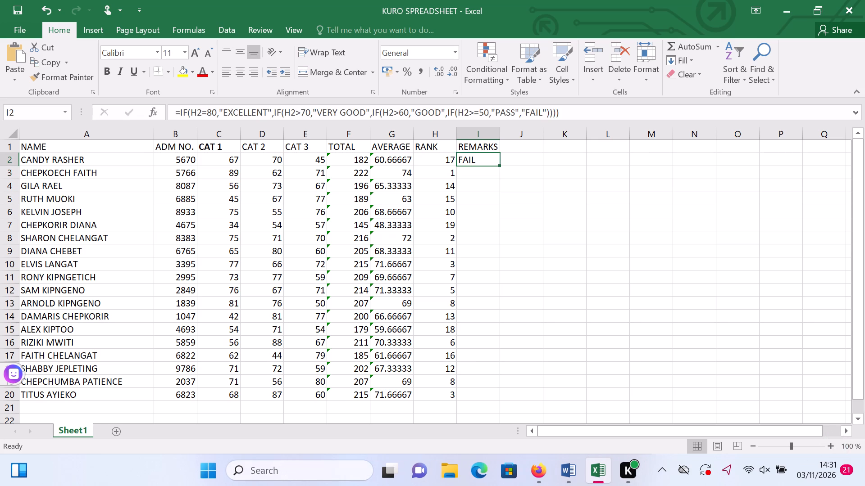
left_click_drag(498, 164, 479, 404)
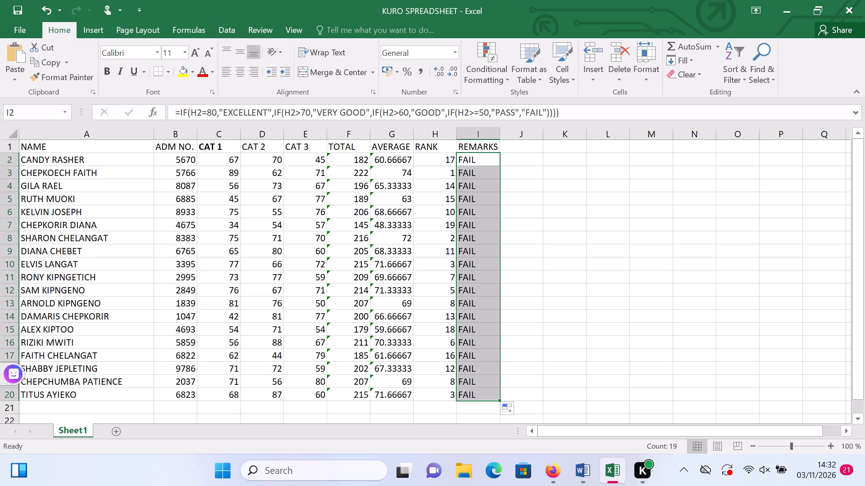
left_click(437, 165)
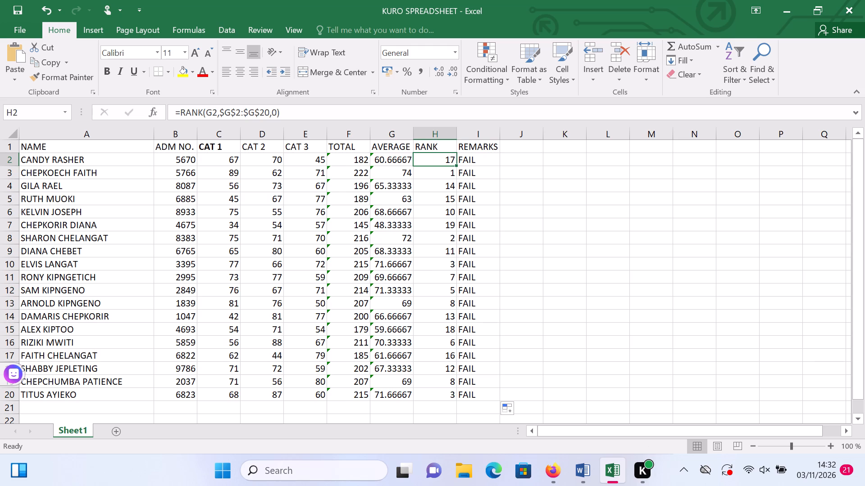
Clear the REMARKS formulas from cells I2 through I6 one after another.
left_click(479, 158)
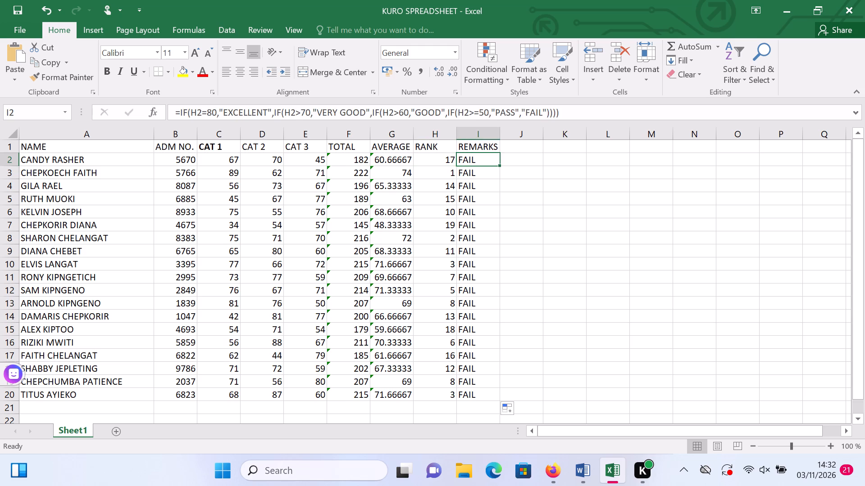
left_click(479, 158)
key("BackSpace")
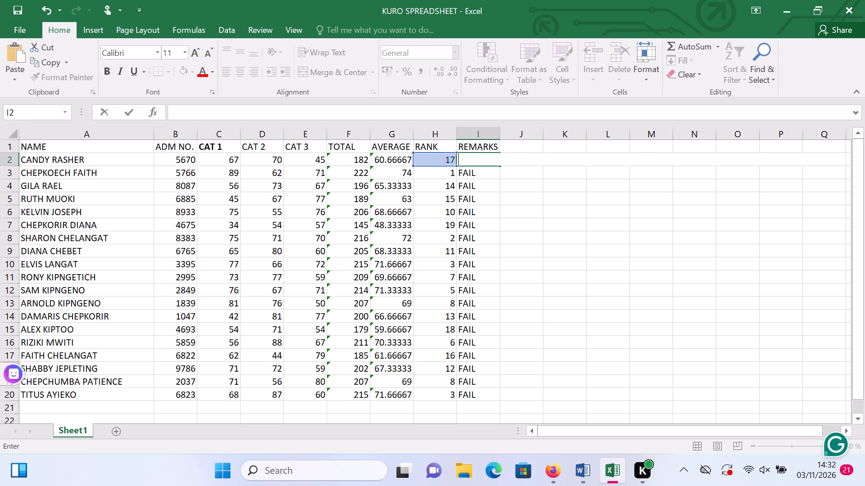
key("Right")
key("Left")
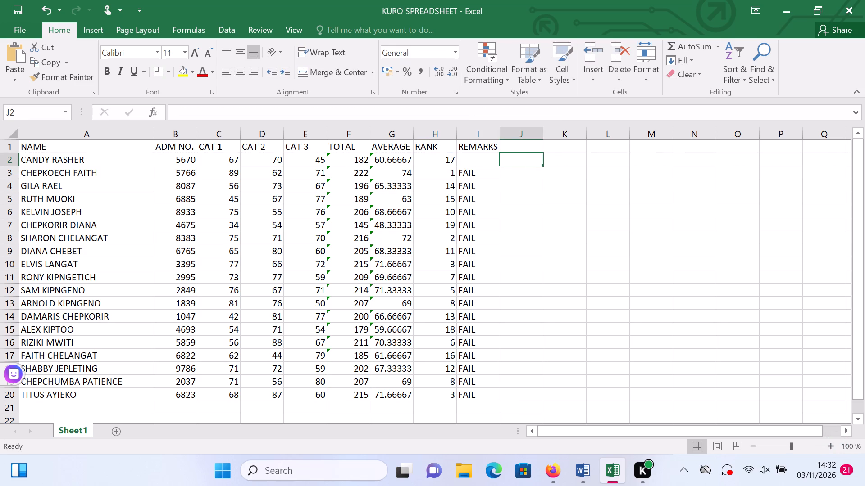
key("Down")
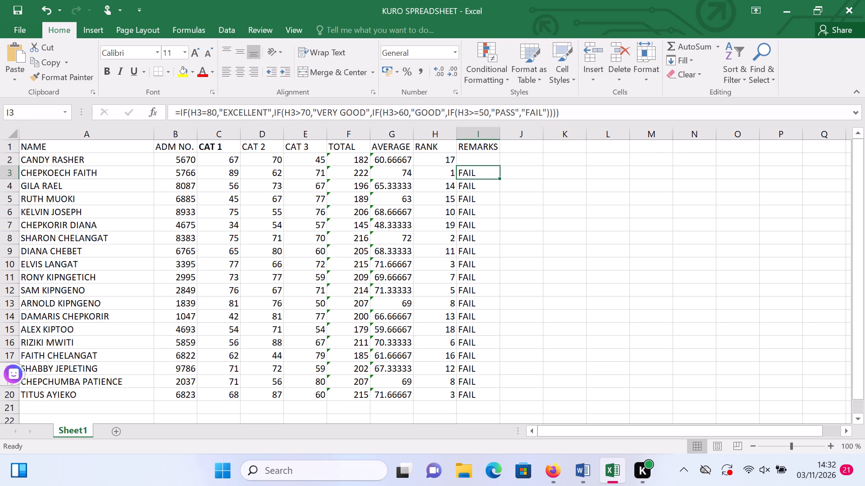
key("BackSpace")
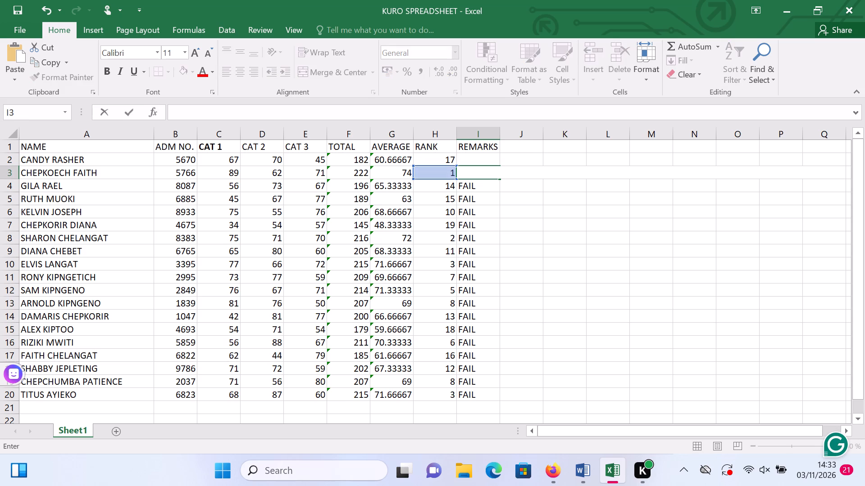
key("Down")
key("BackSpace")
key("Down")
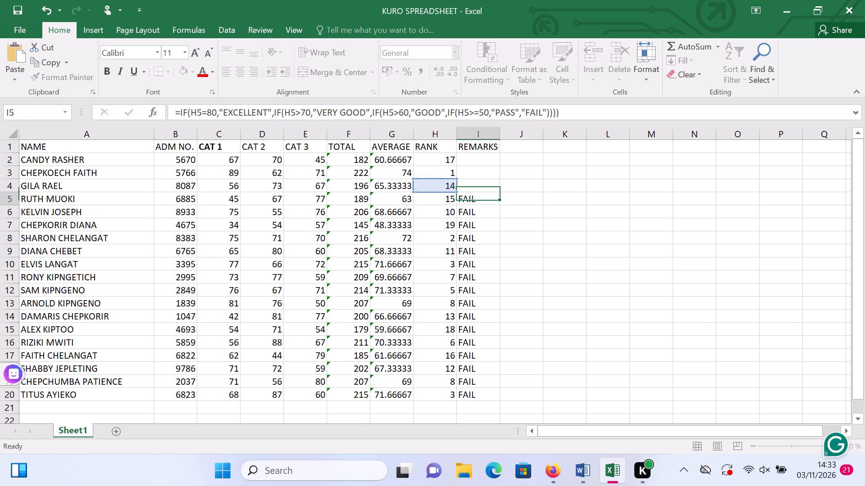
key("BackSpace")
key("Down")
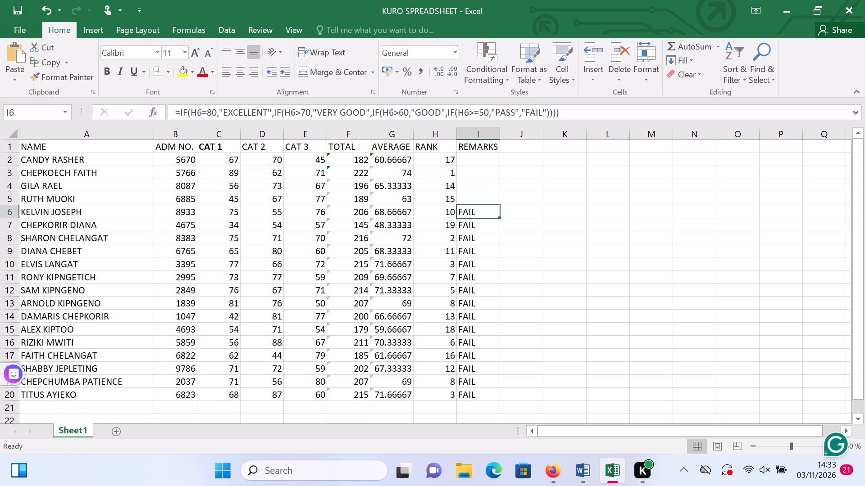
key("BackSpace")
key("Down")
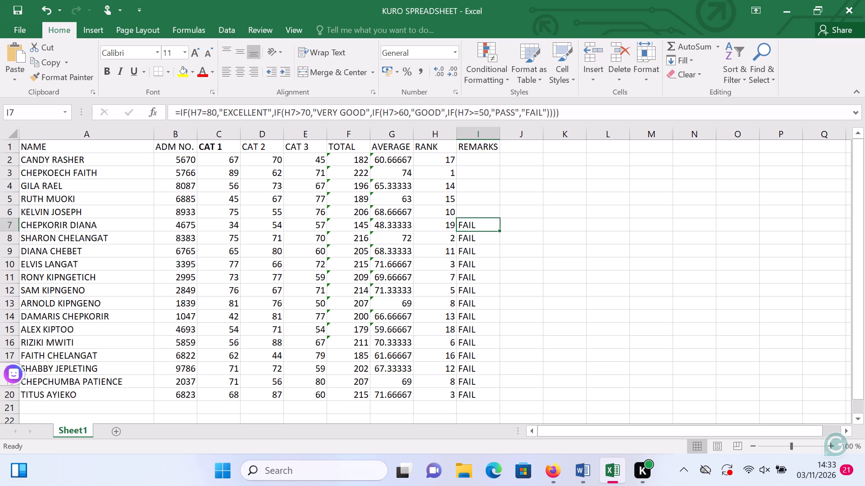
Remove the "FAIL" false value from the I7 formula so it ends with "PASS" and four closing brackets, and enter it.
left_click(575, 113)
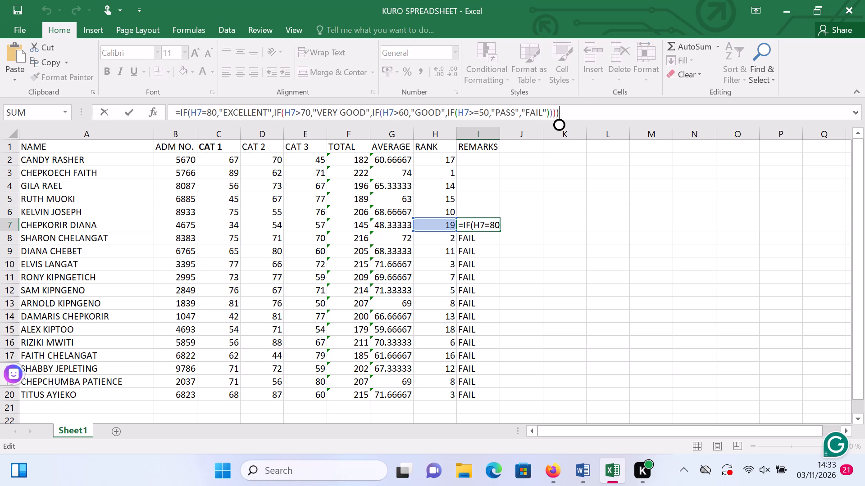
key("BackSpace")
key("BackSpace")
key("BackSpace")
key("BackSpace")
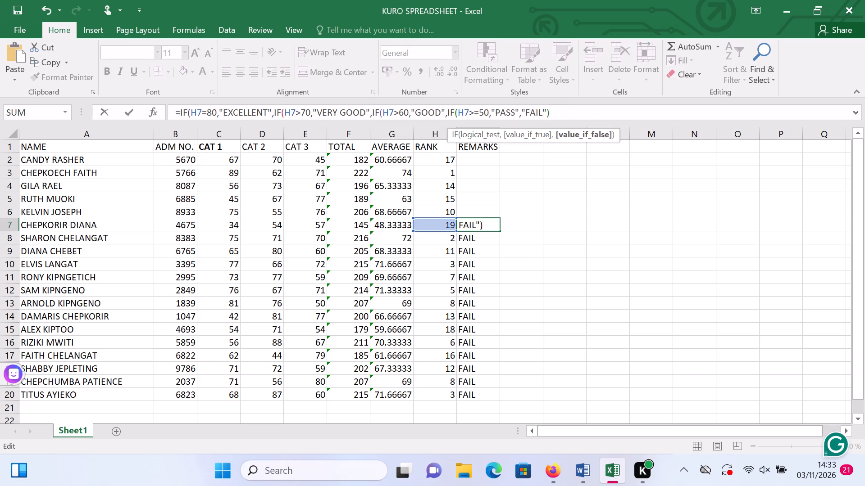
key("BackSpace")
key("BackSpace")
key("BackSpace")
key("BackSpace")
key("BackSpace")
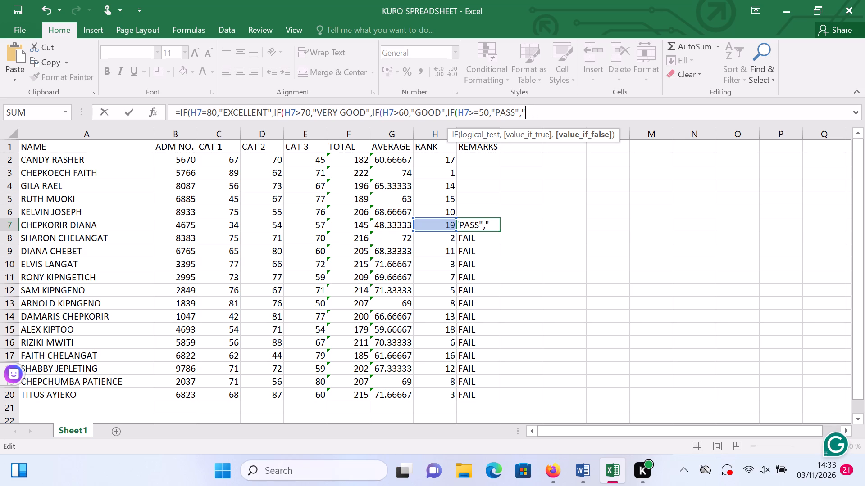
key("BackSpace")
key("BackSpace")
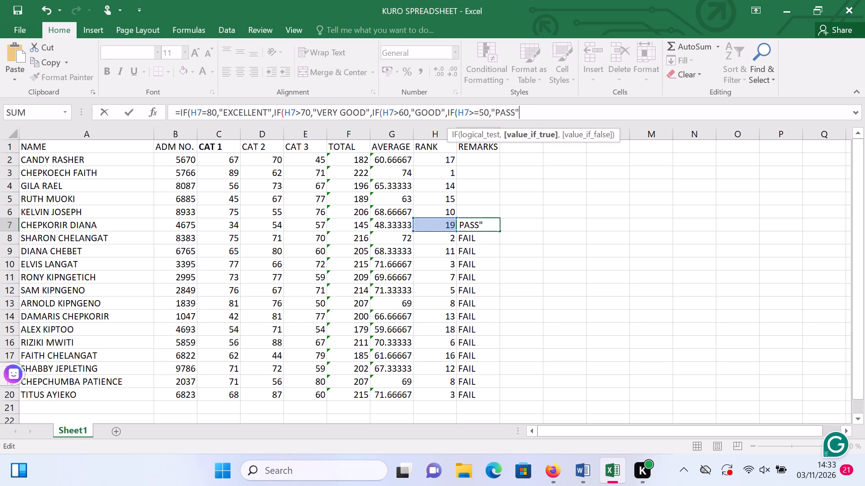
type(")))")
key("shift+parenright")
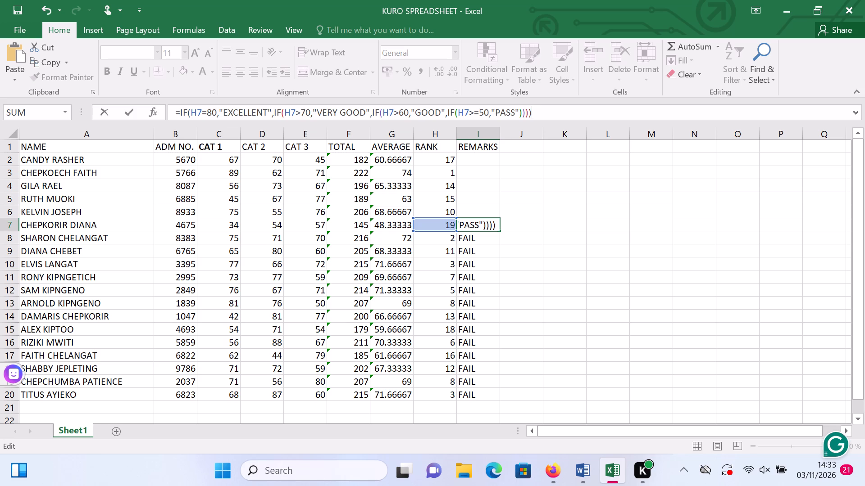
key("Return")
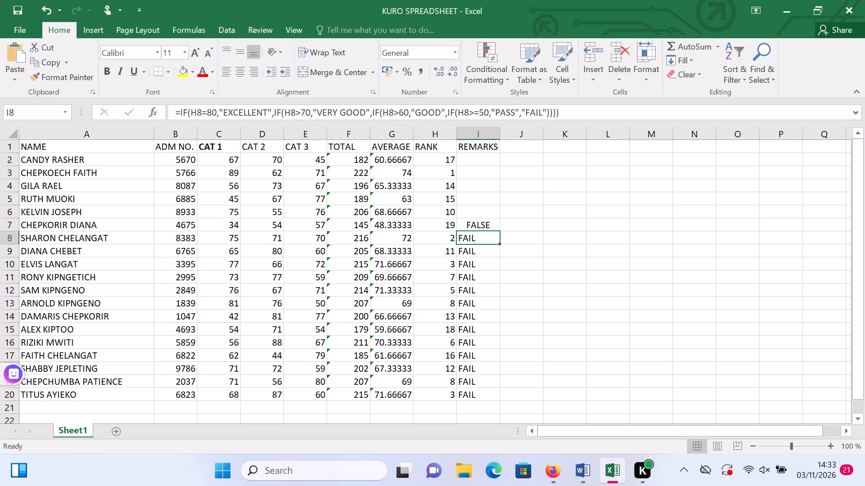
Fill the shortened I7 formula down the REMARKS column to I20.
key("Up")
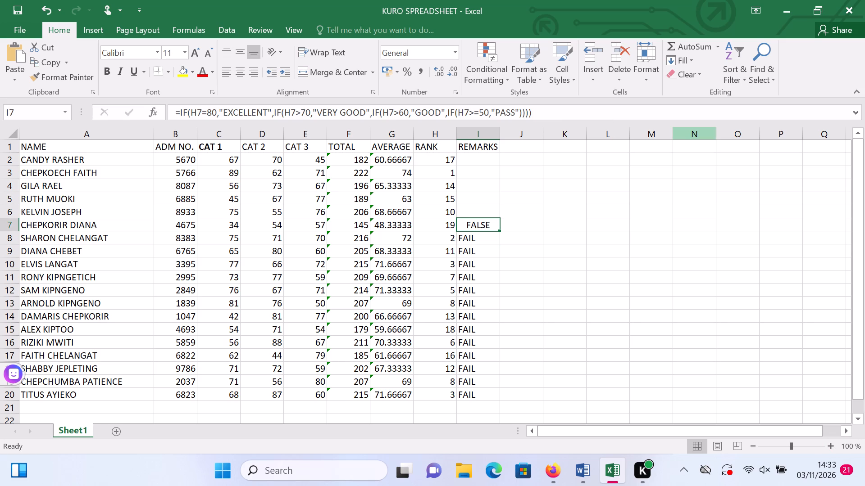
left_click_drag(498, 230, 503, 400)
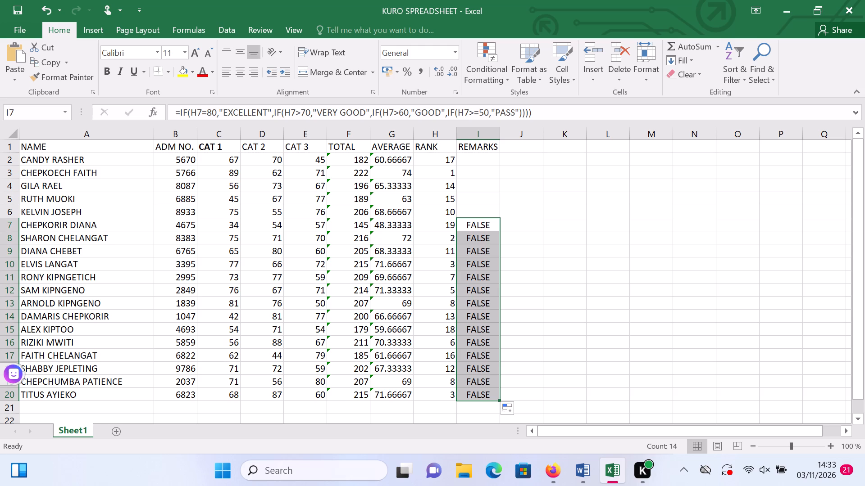
Clear the REMARKS formulas from cells I7 through I20, leaving only the column heading.
key("BackSpace")
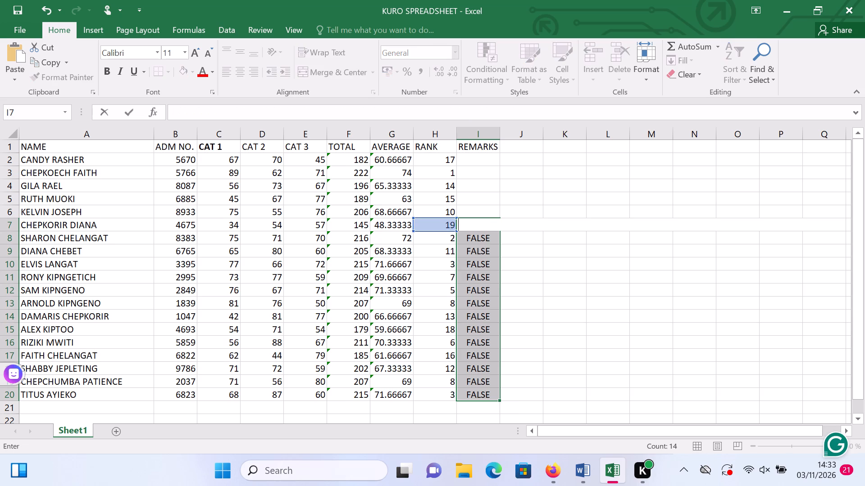
key("Down")
key("BackSpace")
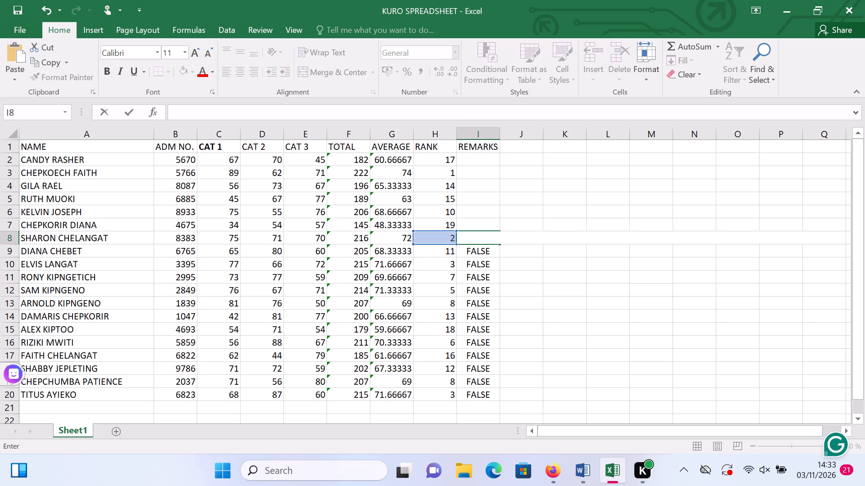
key("Down")
key("BackSpace")
key("Down")
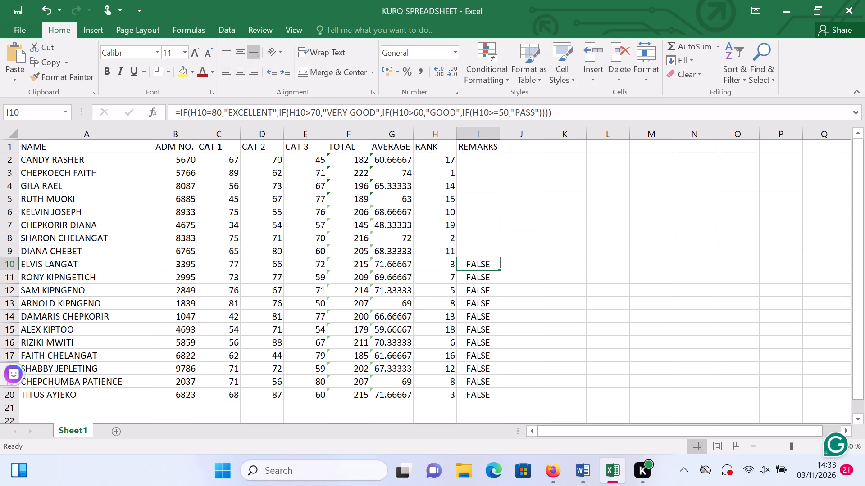
key("BackSpace")
key("Down")
key("BackSpace")
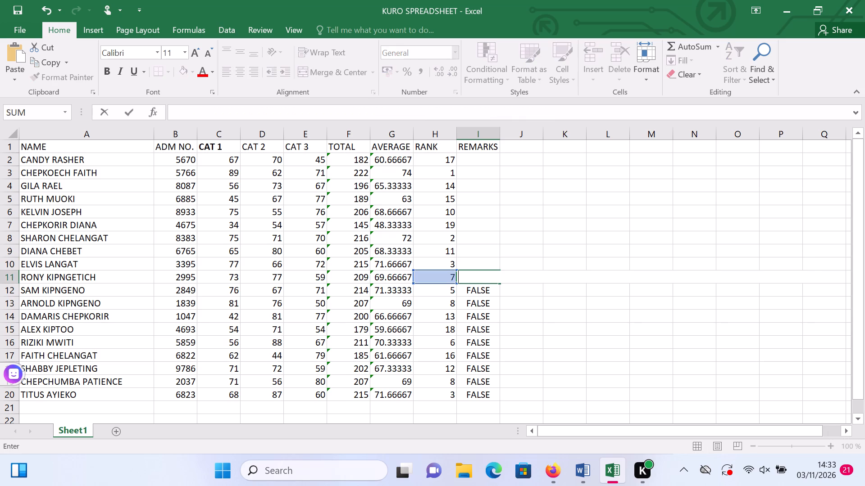
key("Down")
key("BackSpace")
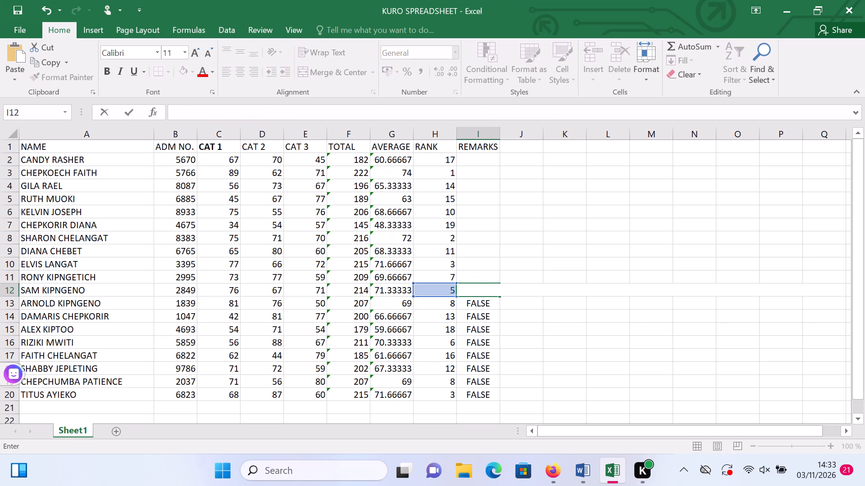
key("Down")
key("BackSpace")
key("Down")
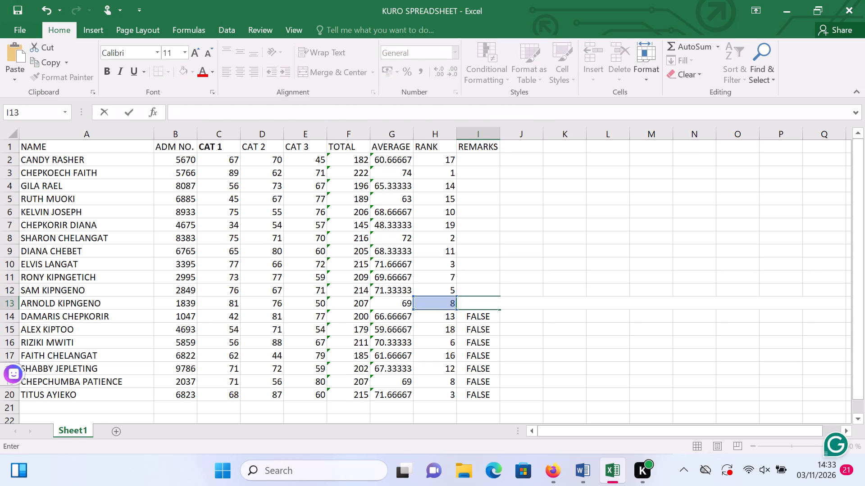
key("BackSpace")
key("Down")
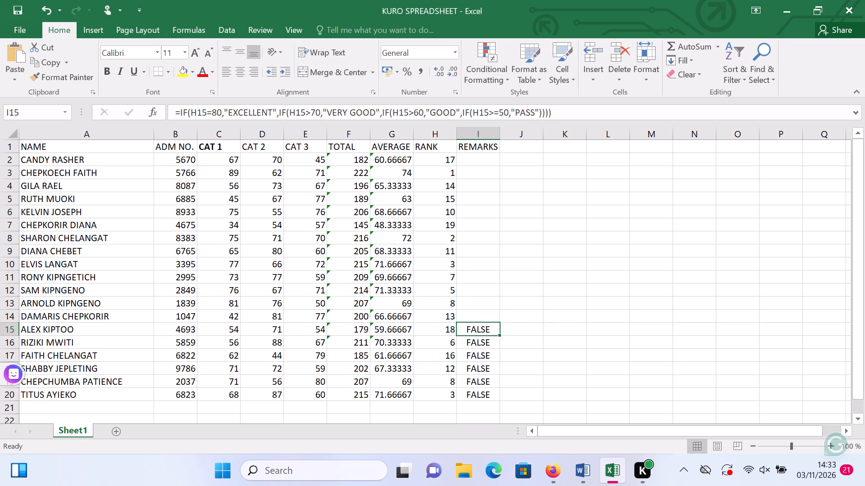
key("BackSpace")
key("Down")
key("BackSpace")
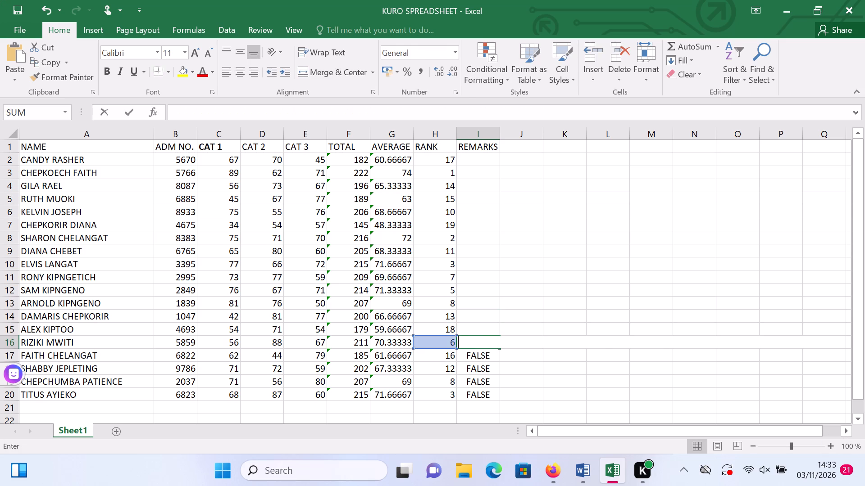
key("BackSpace")
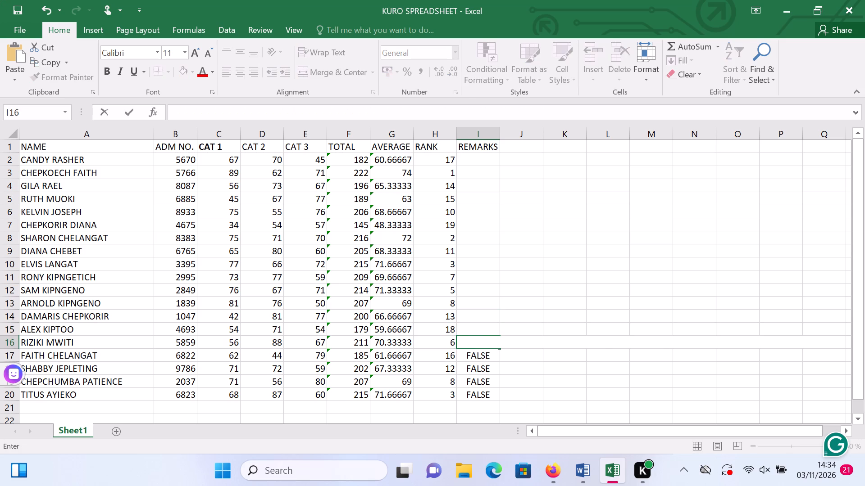
key("Down")
key("BackSpace")
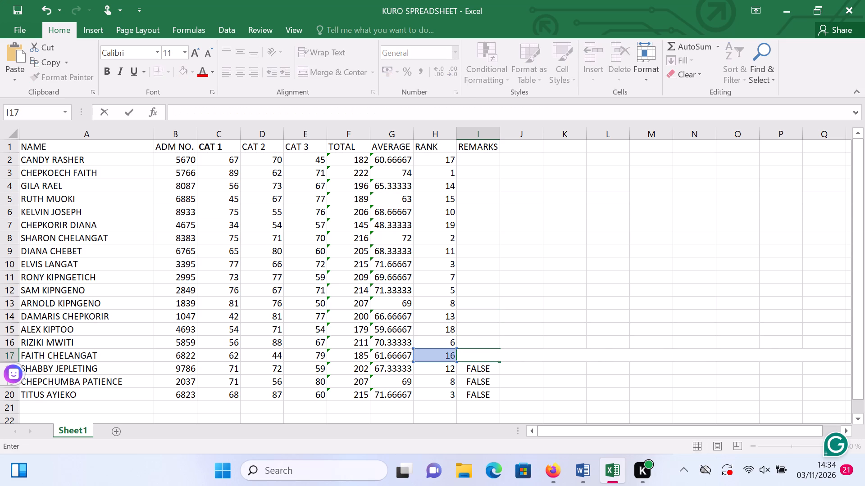
key("Down")
key("BackSpace")
key("Down")
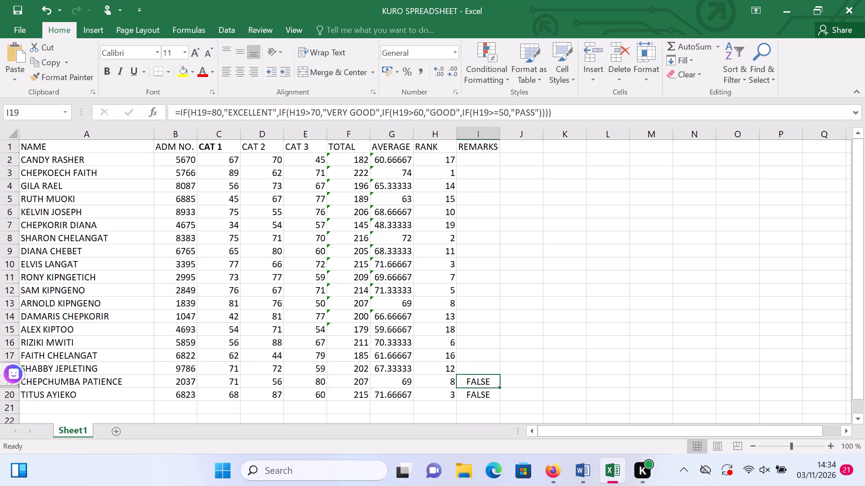
key("BackSpace")
key("Down")
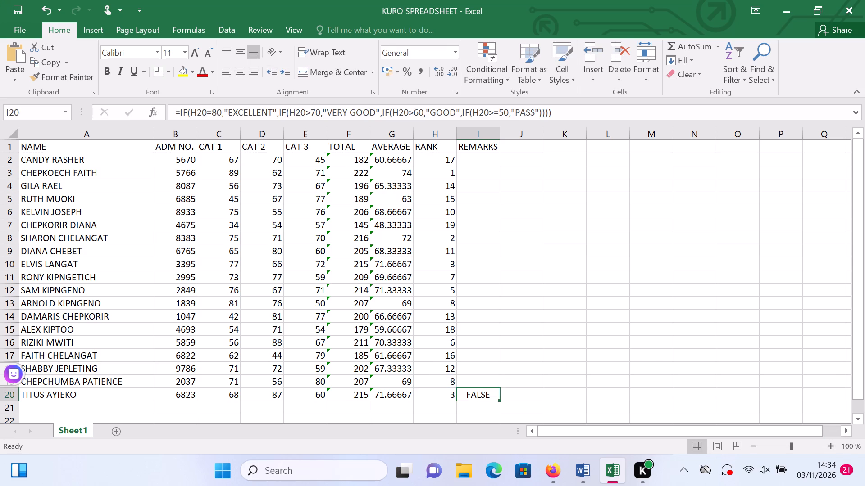
key("BackSpace")
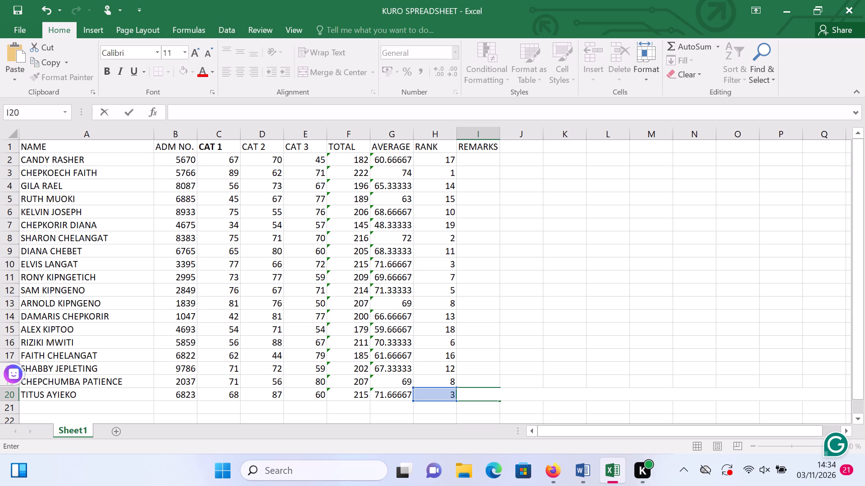
left_click(499, 147)
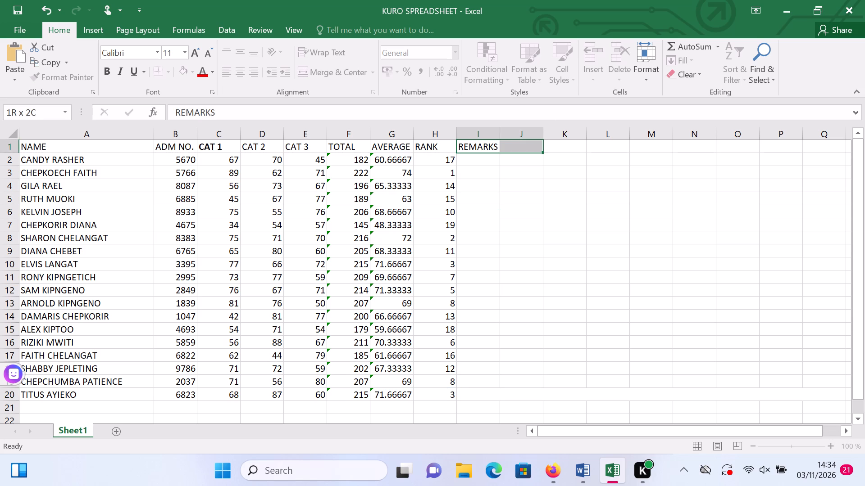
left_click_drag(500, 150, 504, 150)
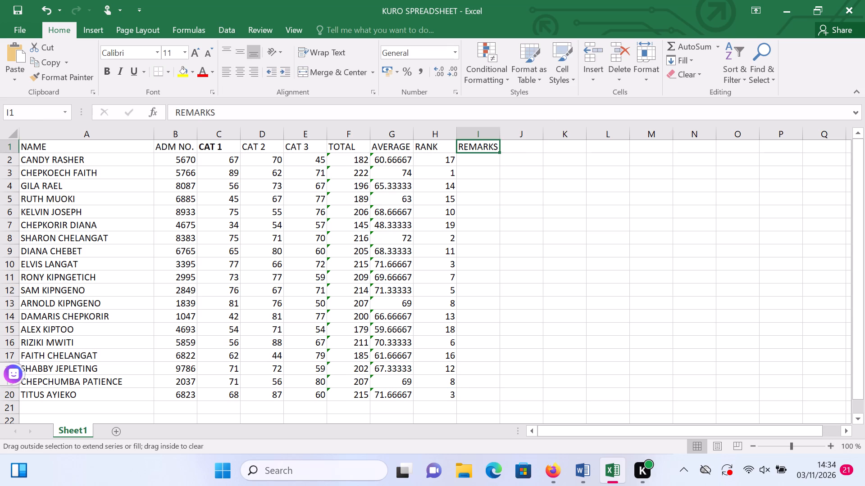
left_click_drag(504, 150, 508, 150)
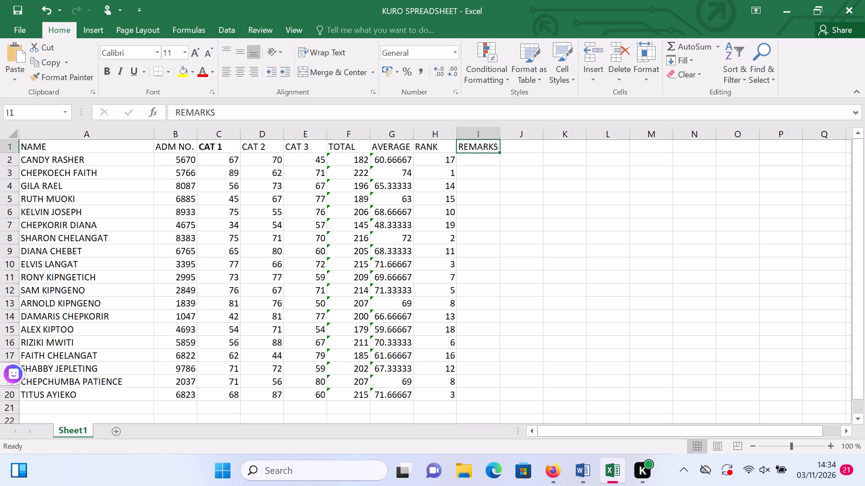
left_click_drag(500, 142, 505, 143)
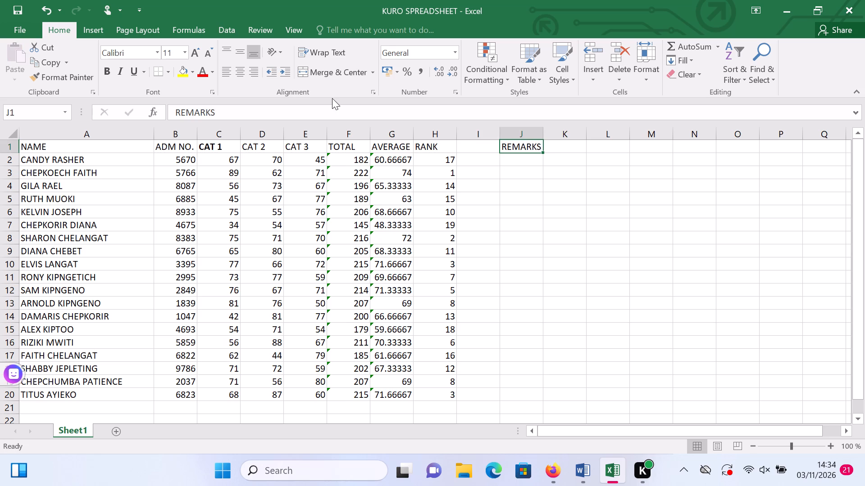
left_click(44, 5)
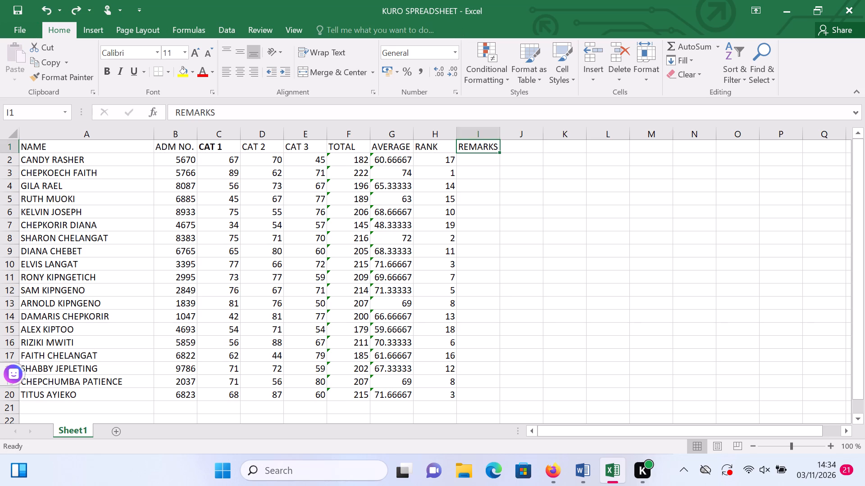
Widen the REMARKS column slightly so its heading has some room.
left_click(500, 141)
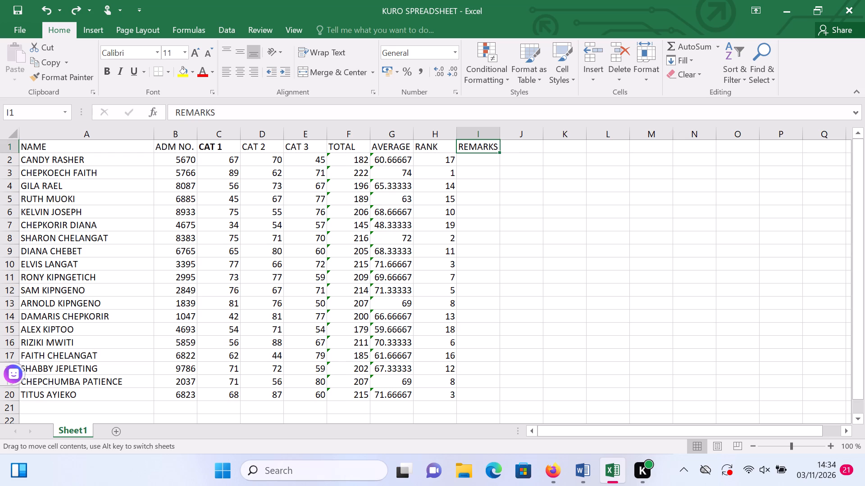
left_click_drag(501, 137, 507, 137)
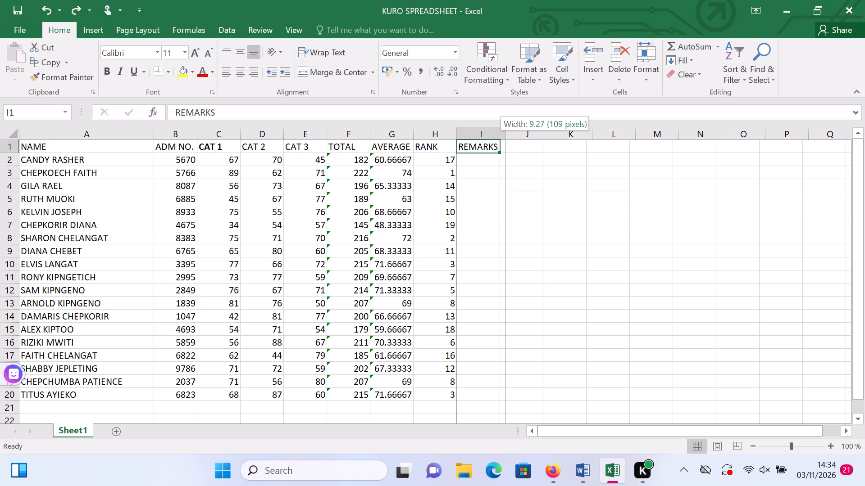
left_click_drag(507, 137, 508, 137)
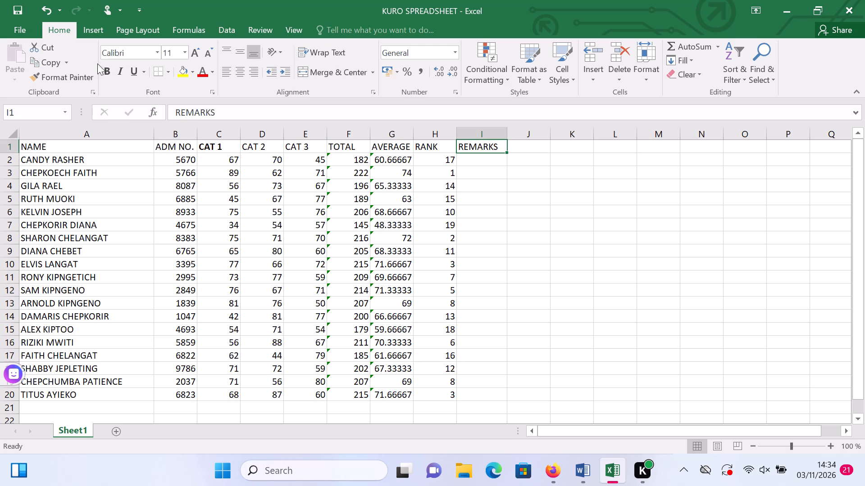
Format the NAME heading in A1 as bold with font size 14.
double_click(48, 149)
left_click_drag(48, 149, 21, 152)
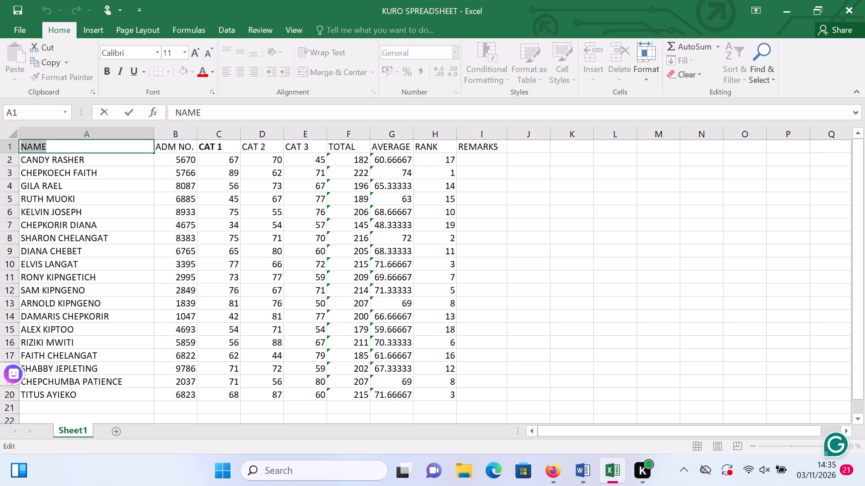
left_click_drag(21, 152, 21, 152)
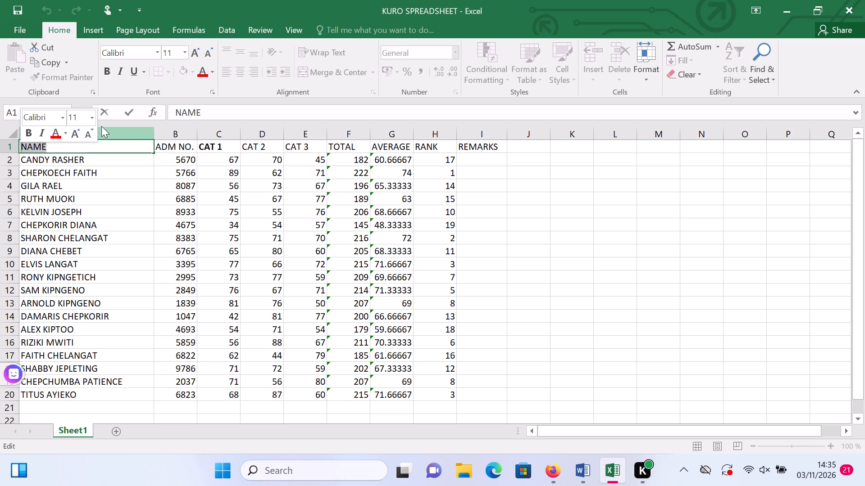
left_click(73, 142)
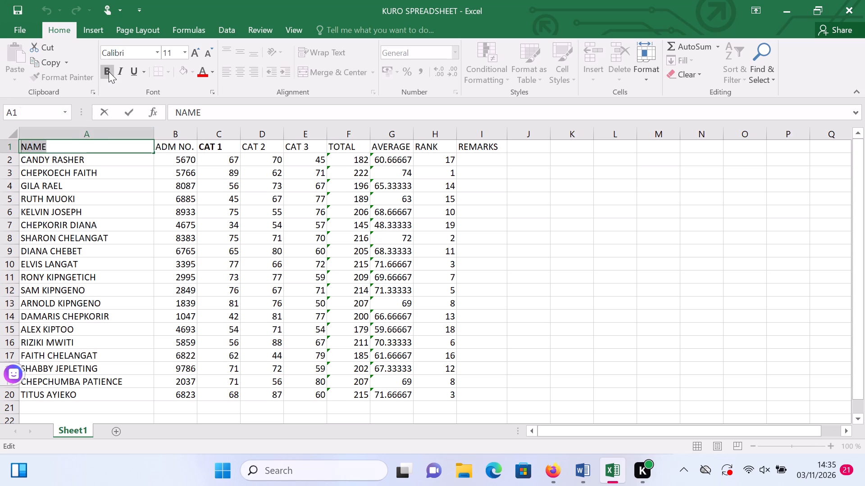
left_click(109, 72)
left_click(186, 51)
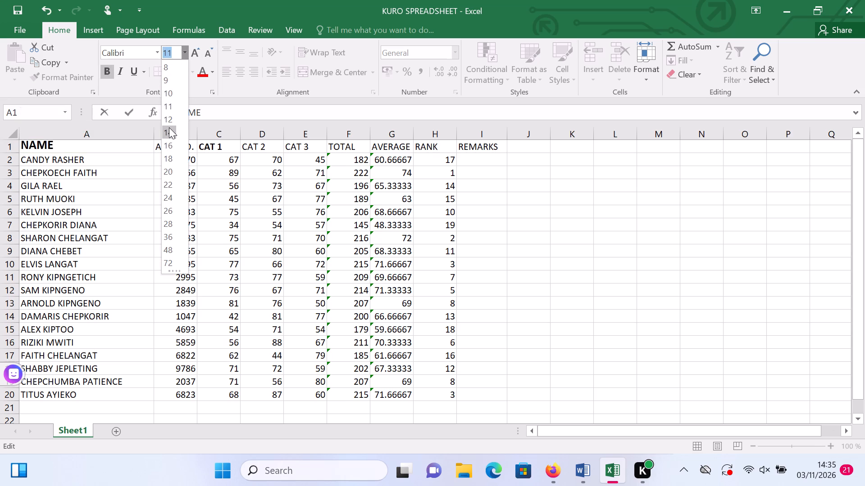
left_click(169, 127)
Format the ADM NO. heading in B1 as bold with font size 14.
left_click(169, 143)
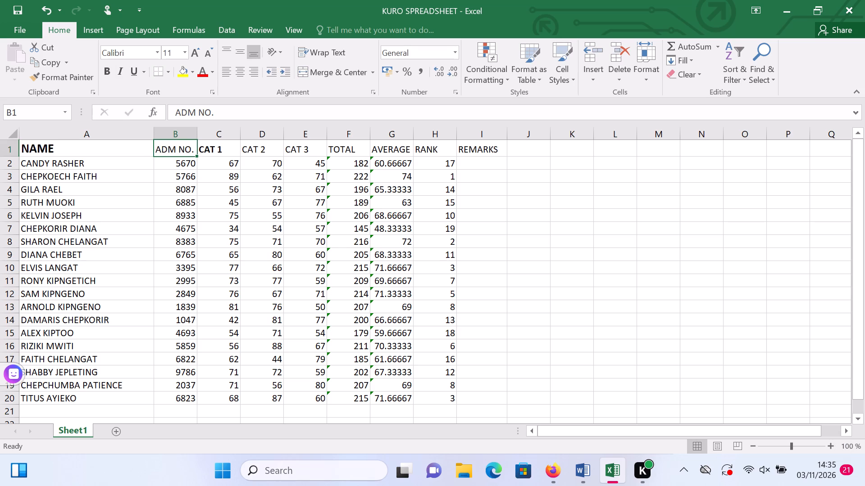
double_click(193, 149)
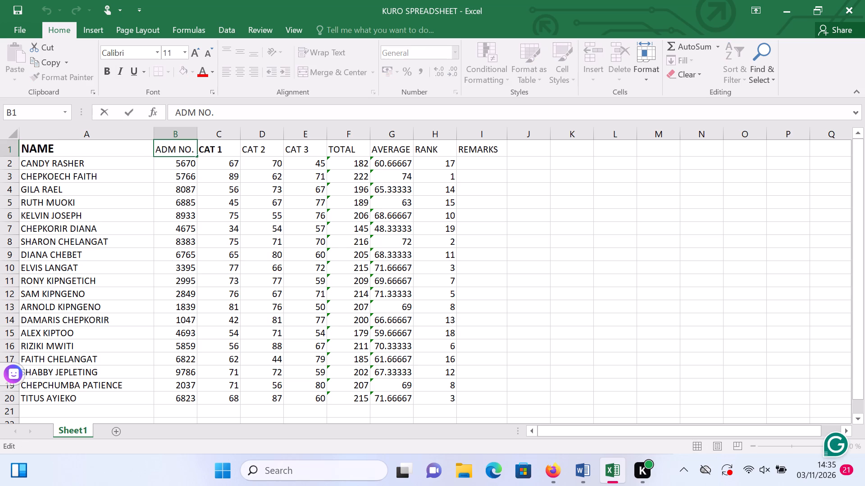
left_click_drag(193, 149, 155, 153)
left_click(104, 73)
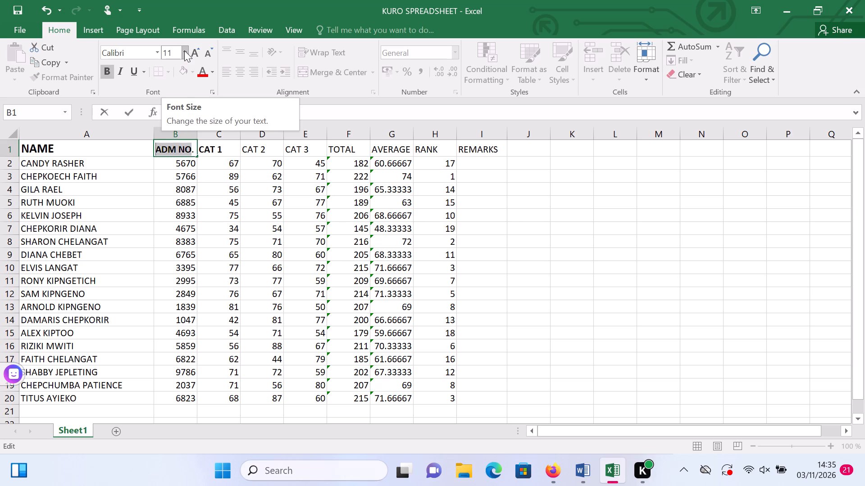
left_click(184, 52)
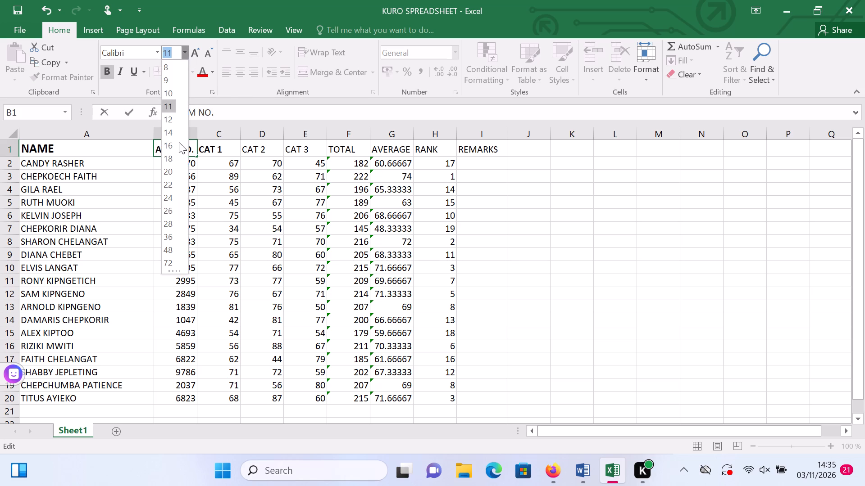
left_click(173, 130)
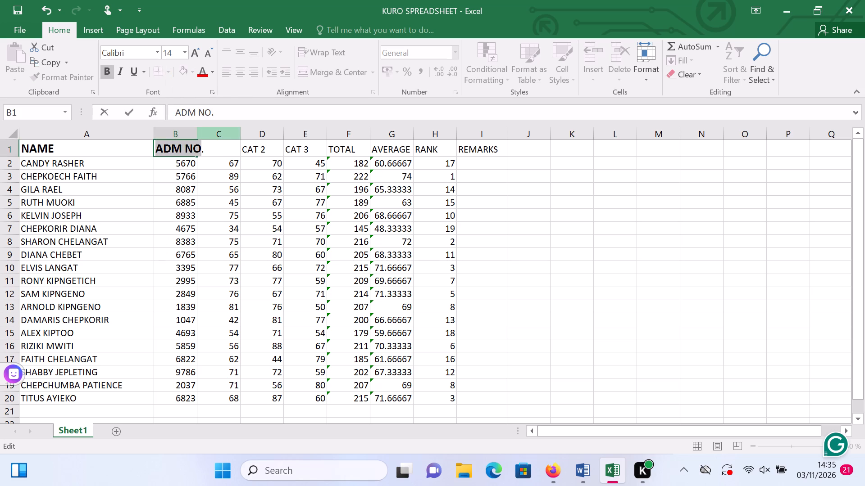
Widen column B slightly to fit the enlarged ADM NO. heading.
left_click(221, 145)
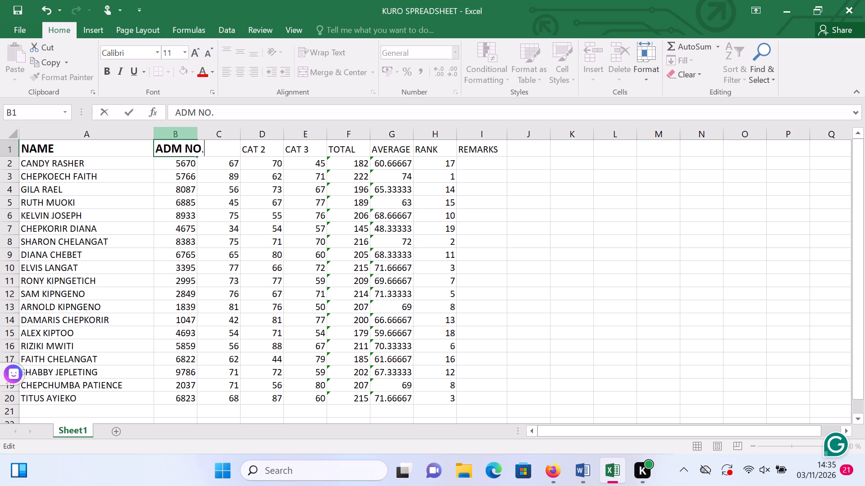
left_click(198, 139)
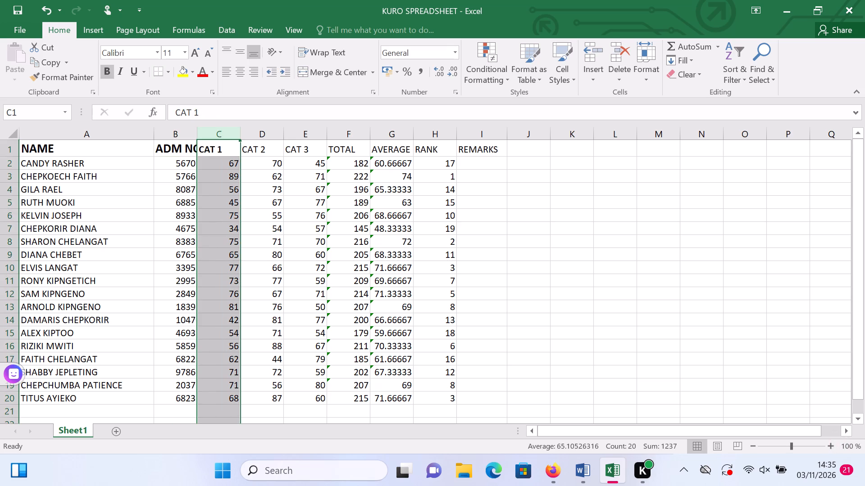
left_click_drag(196, 138, 204, 139)
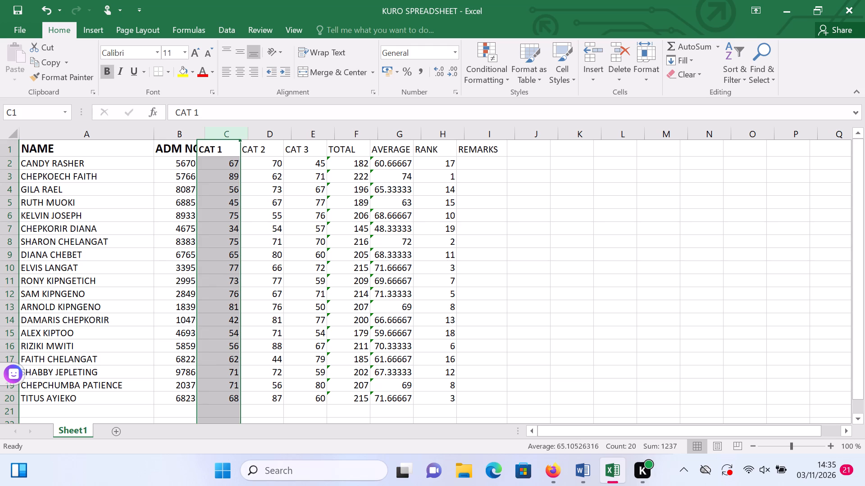
Set the CAT 1 heading in C1 to font size 14, keeping it bold.
left_click(233, 148)
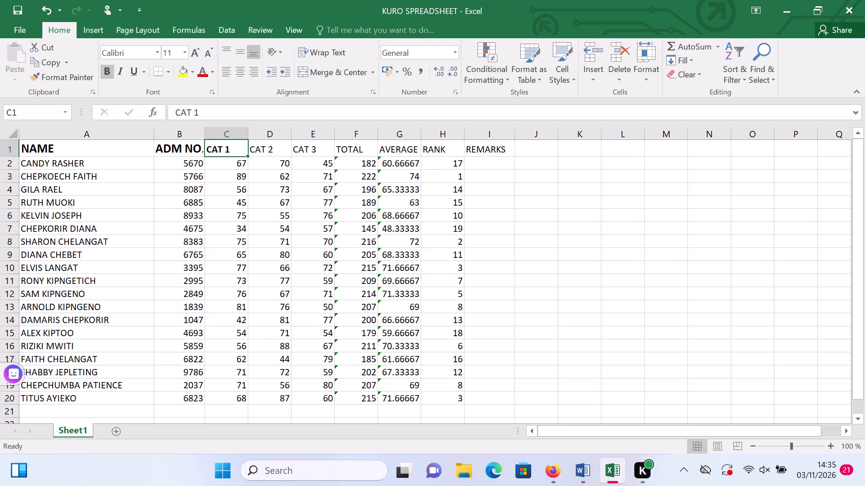
double_click(231, 149)
left_click_drag(231, 149, 208, 151)
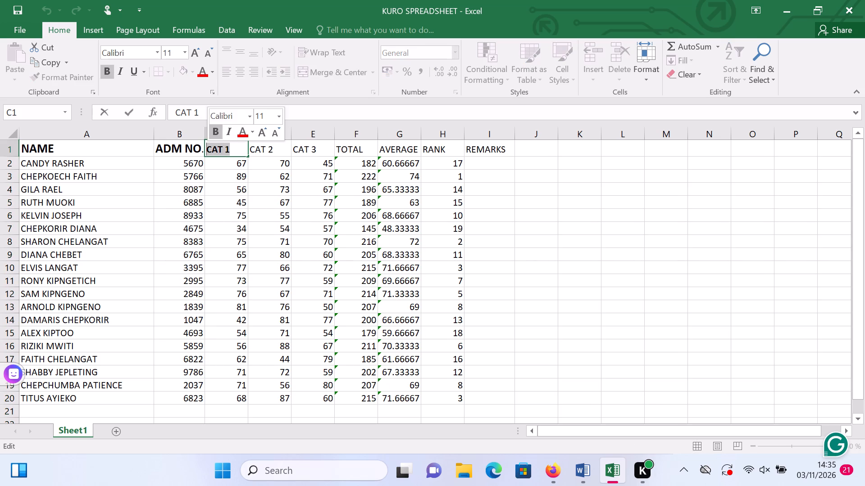
left_click(101, 67)
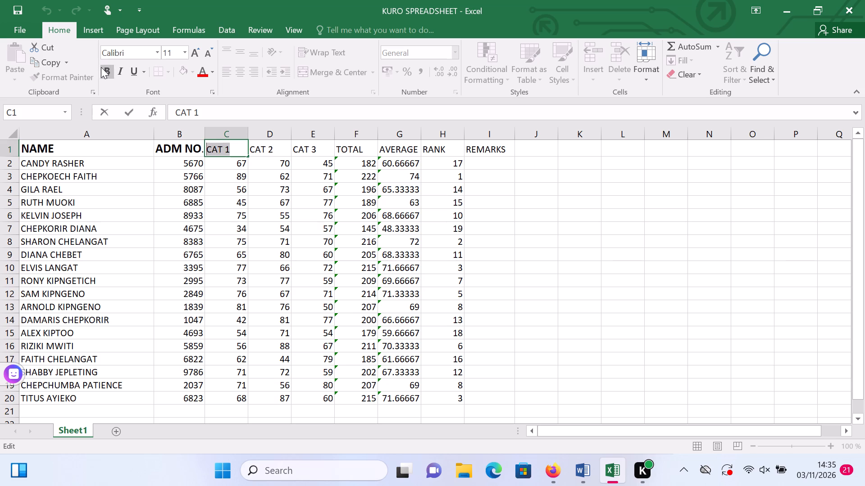
left_click(101, 67)
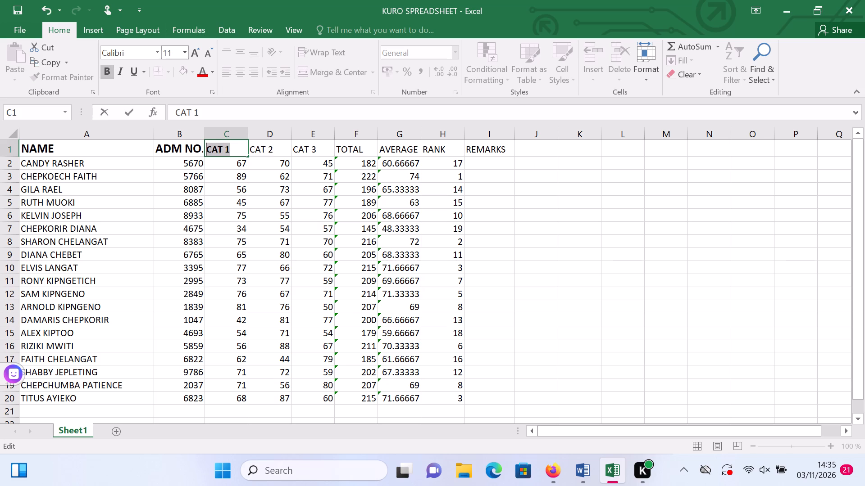
left_click(185, 50)
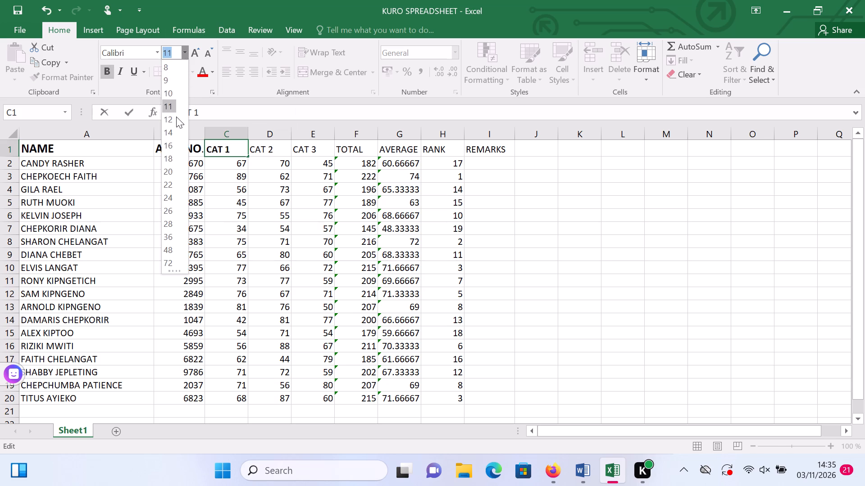
left_click(171, 132)
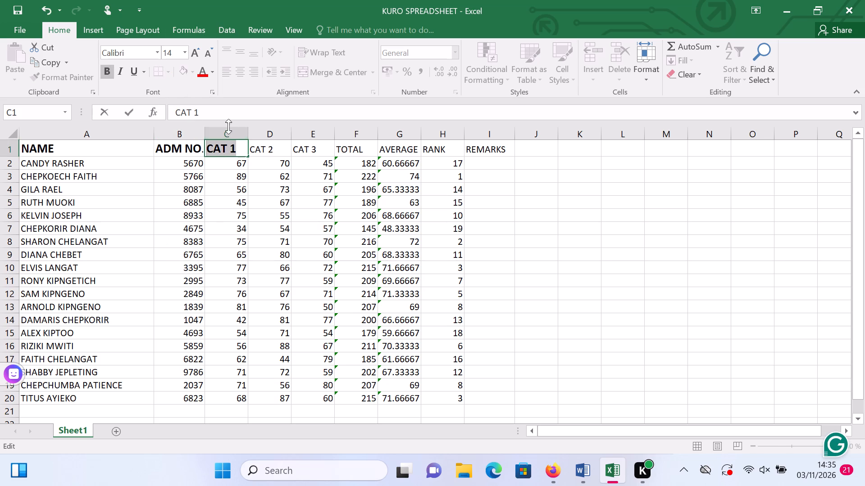
Format the CAT 2 heading in D1 as bold with font size 14.
left_click(257, 147)
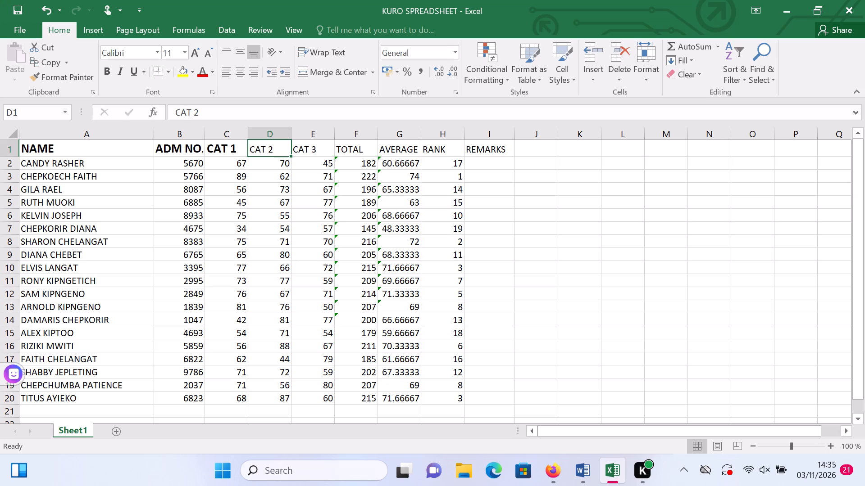
double_click(252, 151)
left_click_drag(252, 151, 308, 148)
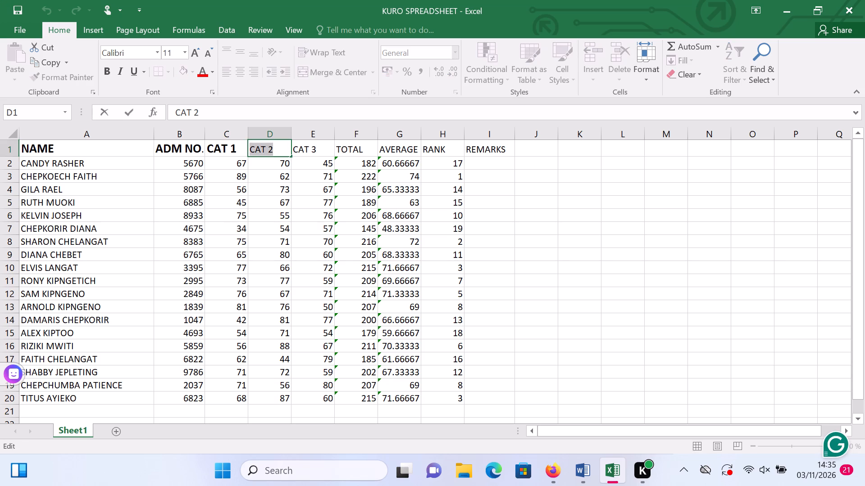
left_click_drag(308, 148, 369, 146)
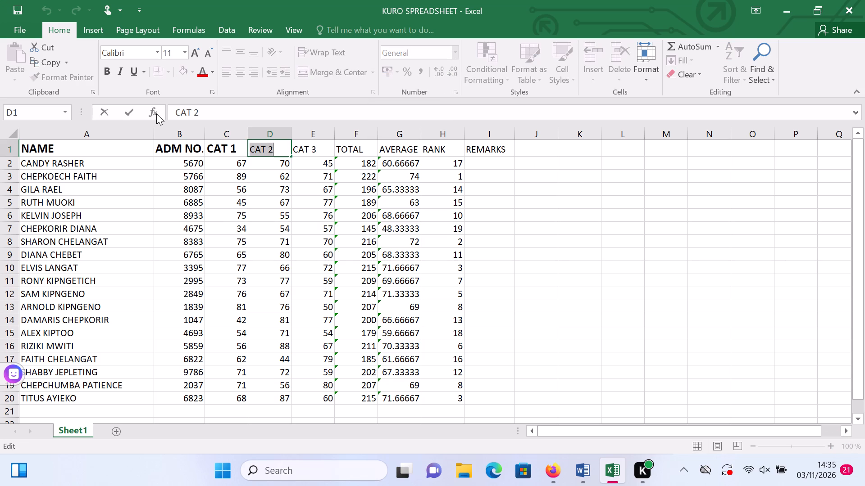
left_click(105, 69)
left_click(184, 50)
left_click(168, 130)
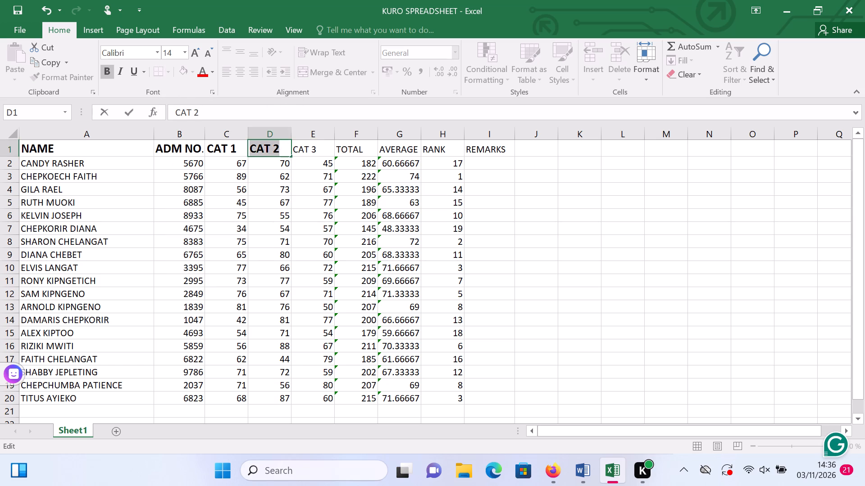
Format the CAT 3 heading in E1 as bold with font size 14.
double_click(320, 151)
left_click_drag(320, 151, 296, 154)
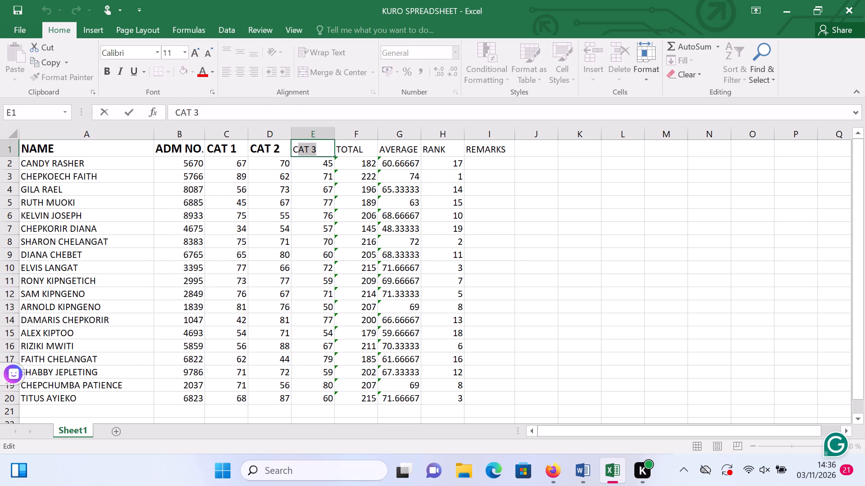
left_click_drag(296, 154, 290, 154)
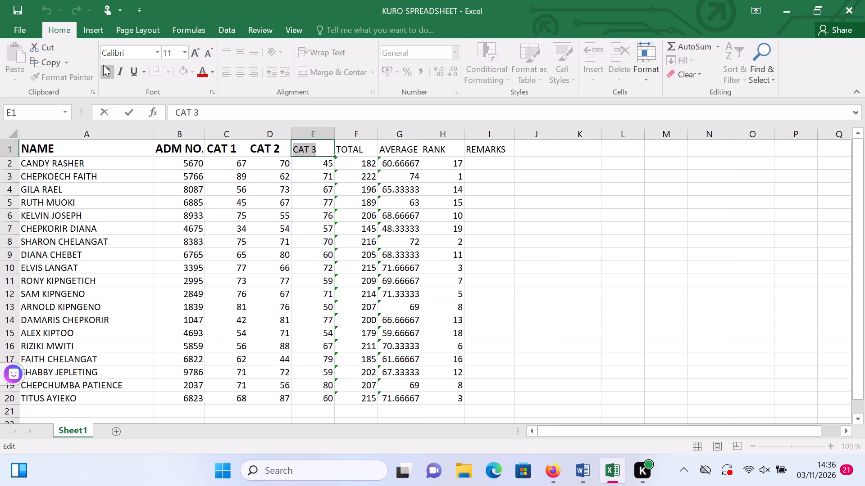
left_click(105, 65)
left_click(183, 51)
left_click(173, 133)
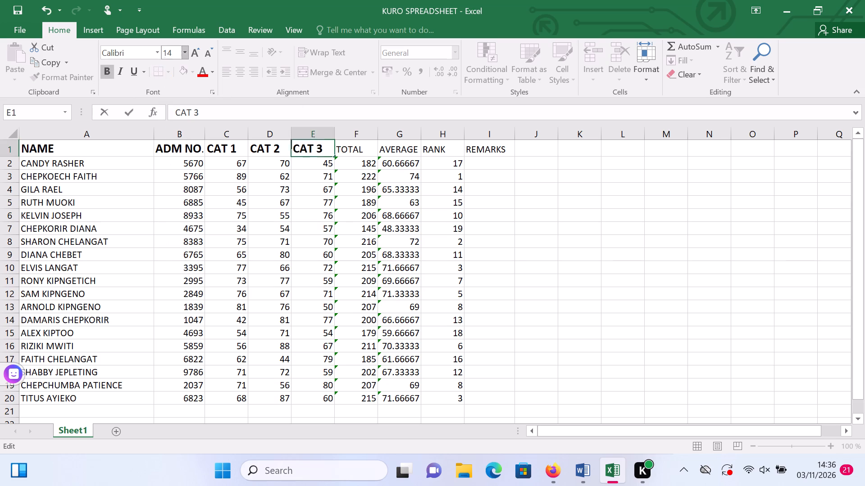
Format the TOTAL heading in F1 as bold with font size 14.
double_click(364, 146)
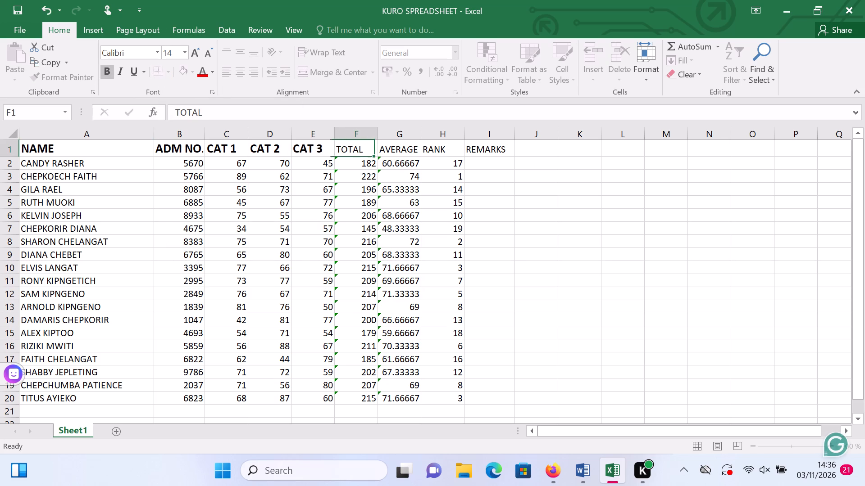
left_click_drag(364, 146, 334, 149)
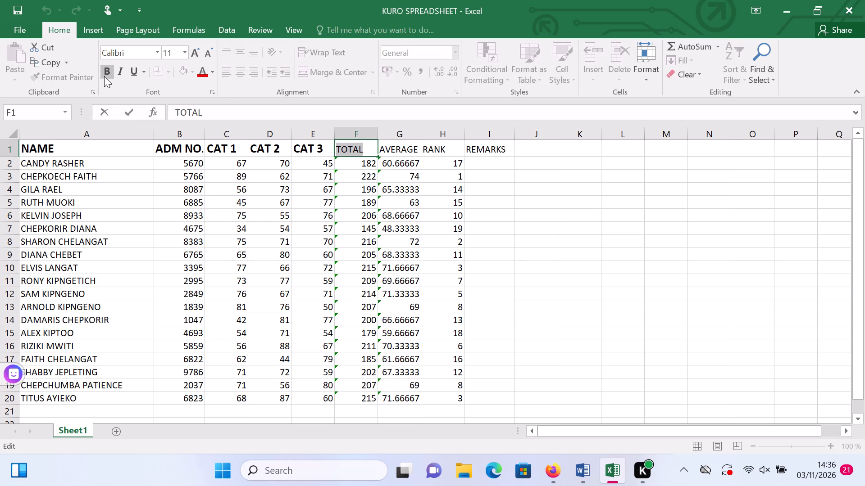
left_click(104, 71)
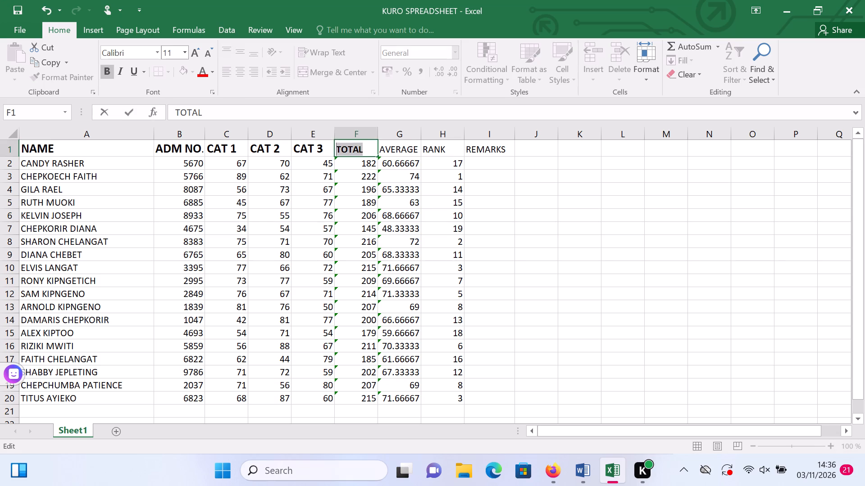
left_click(184, 49)
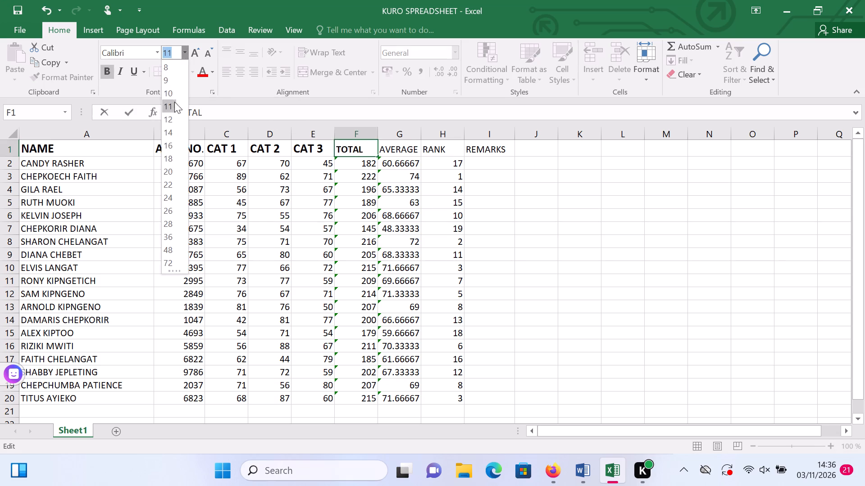
left_click(168, 126)
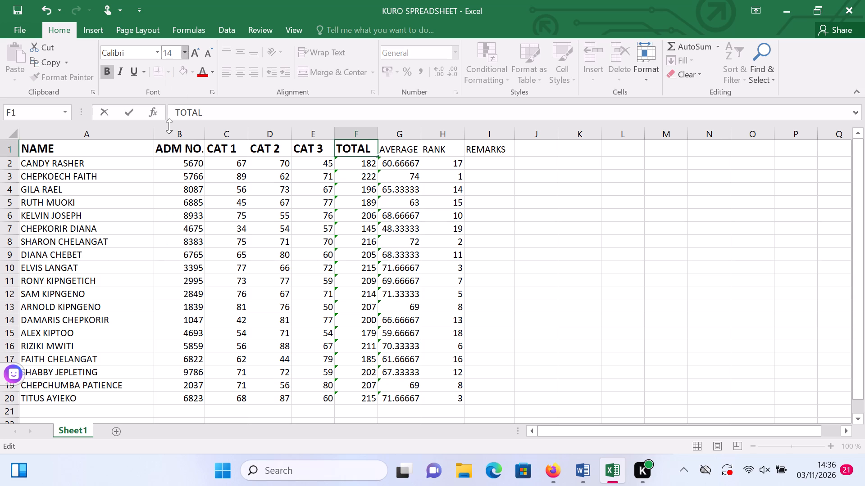
Format the AVERAGE heading in G1 as bold with font size 14.
double_click(409, 151)
left_click(419, 149)
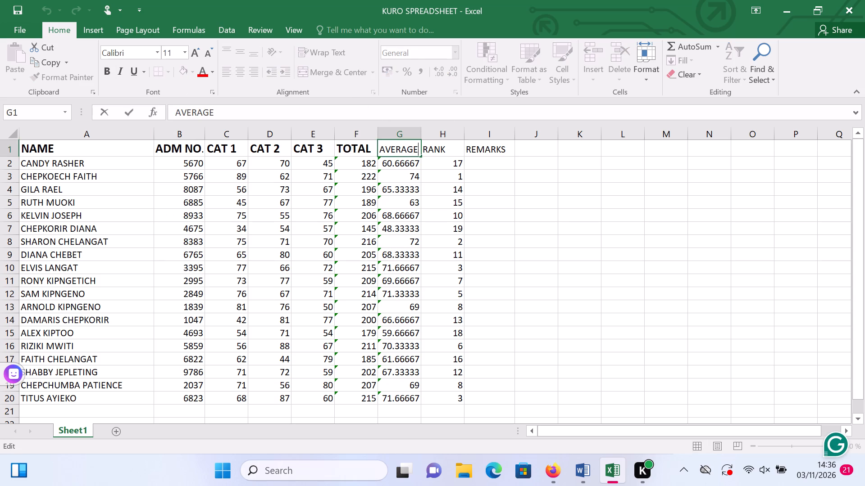
left_click_drag(419, 149, 385, 158)
left_click_drag(416, 147, 387, 146)
left_click_drag(387, 146, 376, 148)
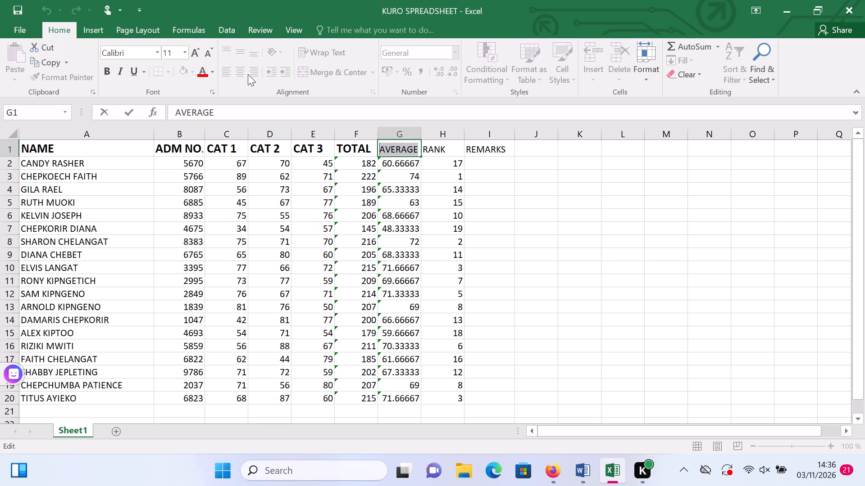
left_click(110, 67)
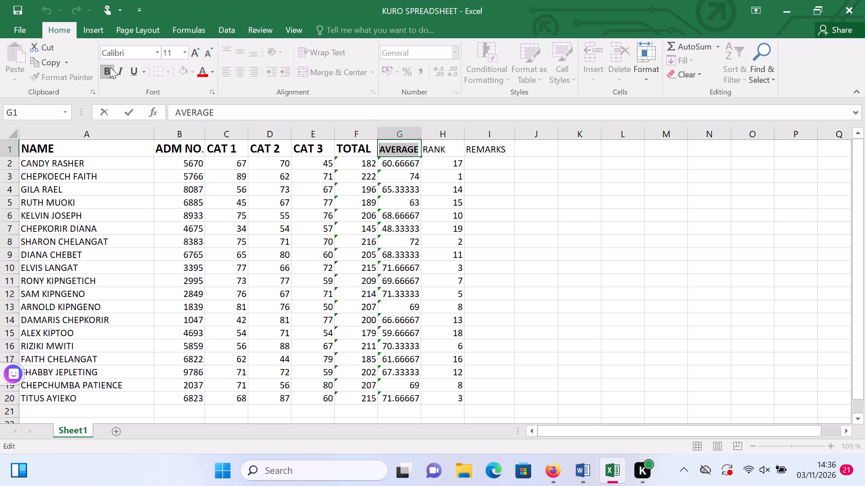
left_click(183, 49)
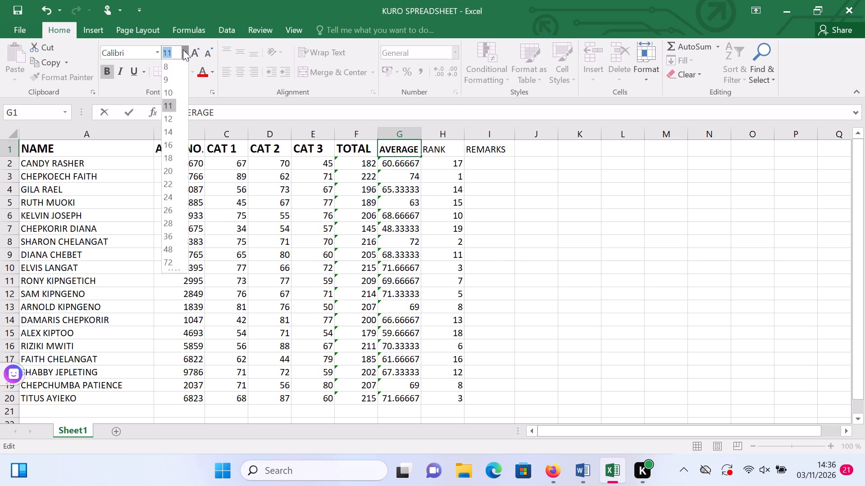
left_click(170, 126)
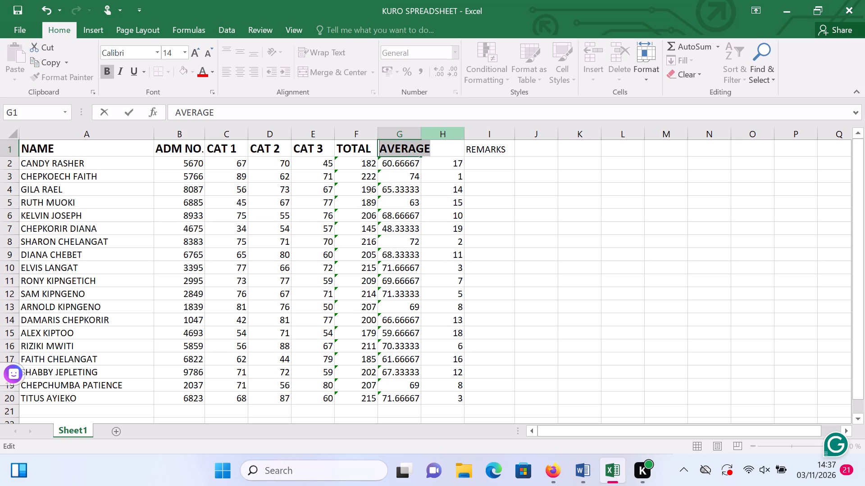
Widen columns G and H together so the enlarged AVERAGE heading fits in its column.
left_click_drag(420, 138, 428, 137)
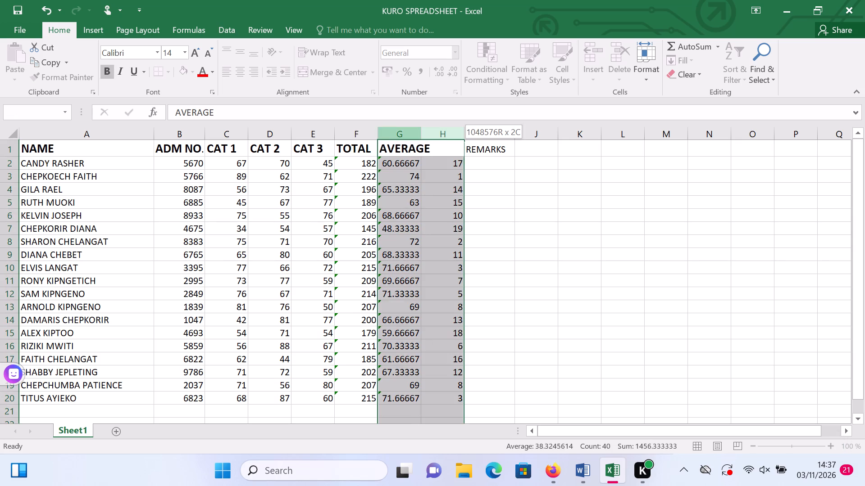
left_click_drag(428, 137, 426, 137)
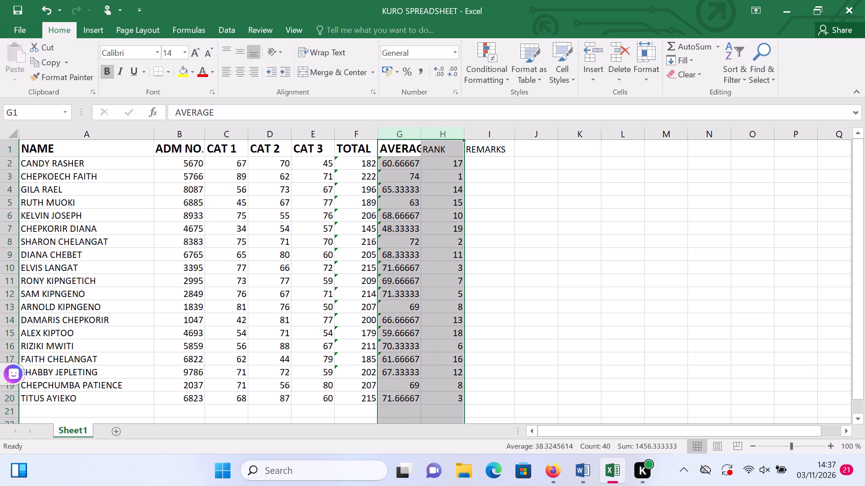
left_click_drag(420, 137, 425, 136)
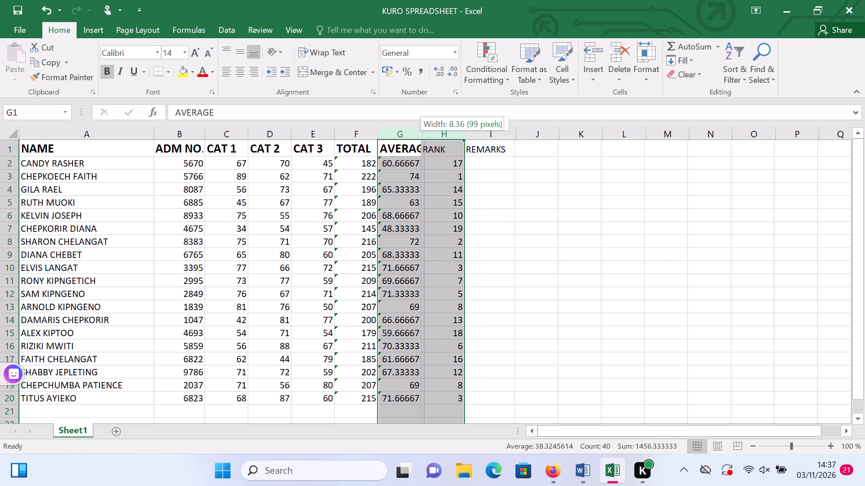
left_click_drag(425, 136, 436, 134)
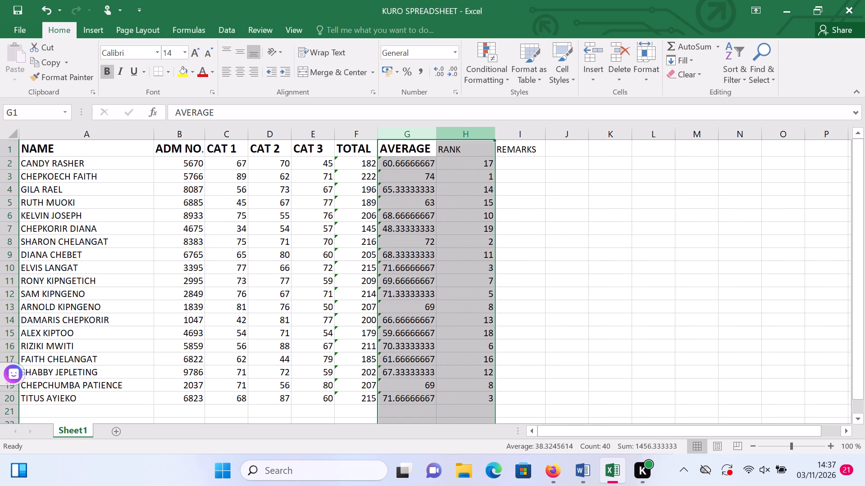
Widen column I slightly to make room for a larger REMARKS heading.
left_click_drag(537, 142, 544, 137)
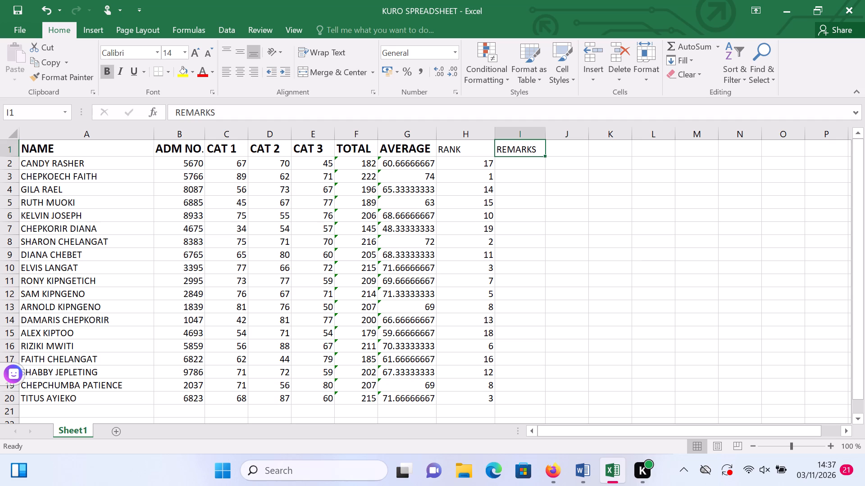
left_click_drag(544, 137, 546, 139)
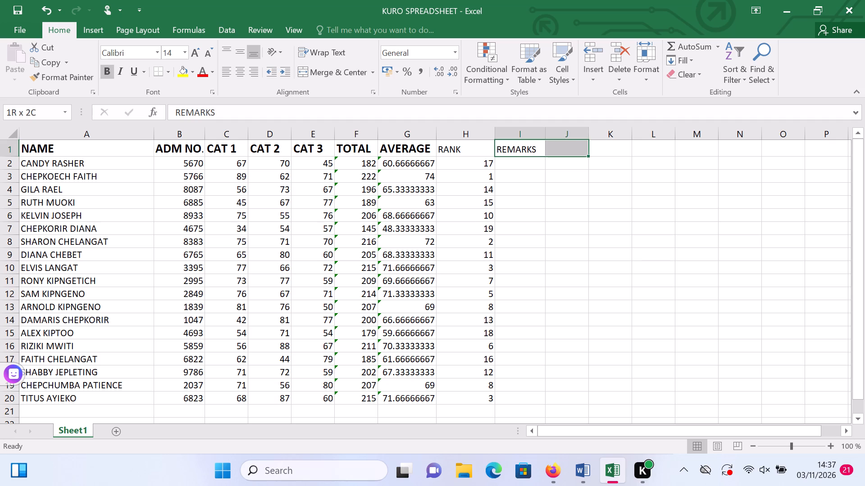
left_click_drag(546, 139, 496, 148)
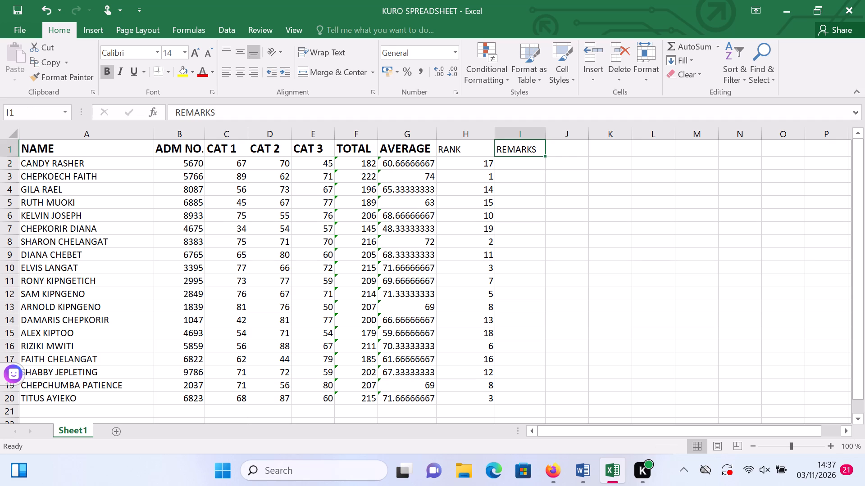
left_click_drag(496, 148, 546, 136)
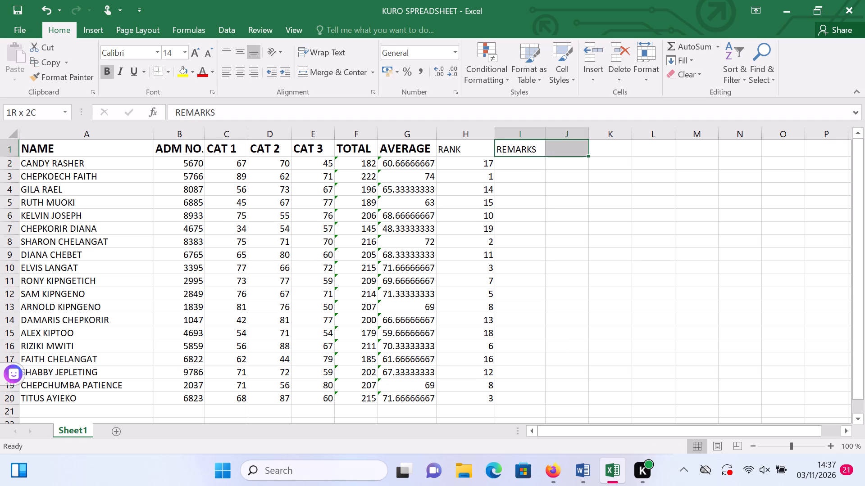
left_click_drag(546, 136, 541, 136)
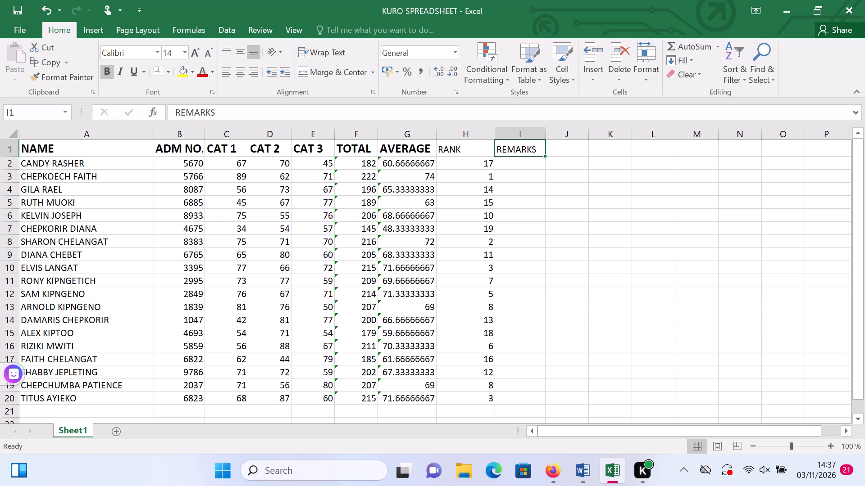
left_click_drag(546, 138, 559, 137)
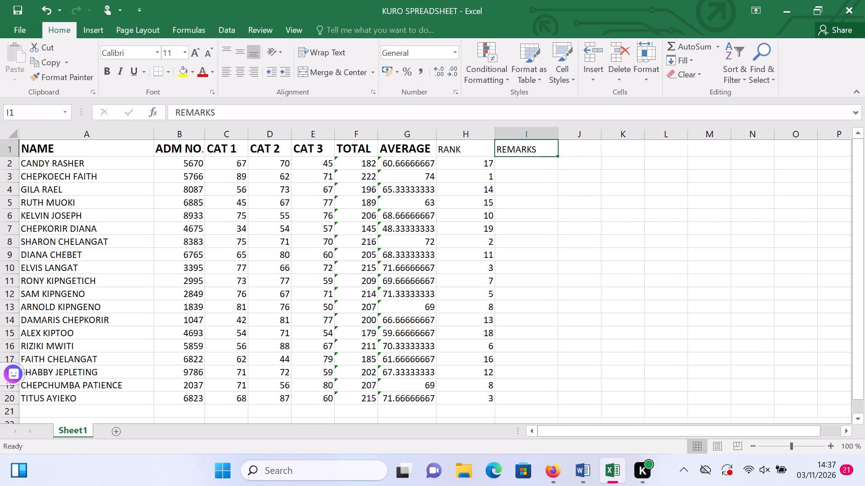
Format the RANK heading in H1 as bold with font size 14.
left_click(471, 144)
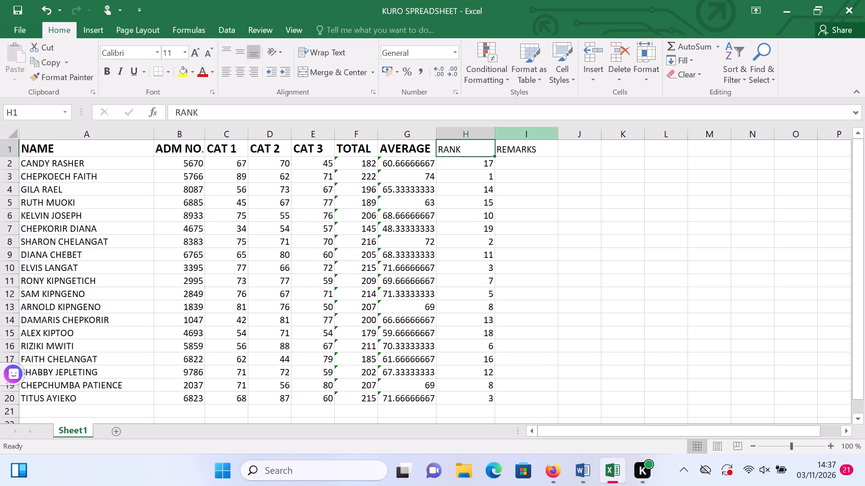
left_click(491, 246)
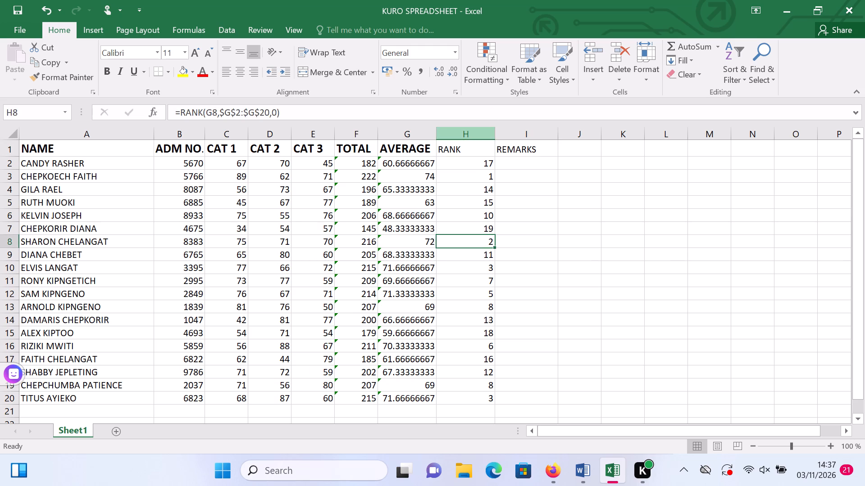
left_click(467, 150)
double_click(467, 150)
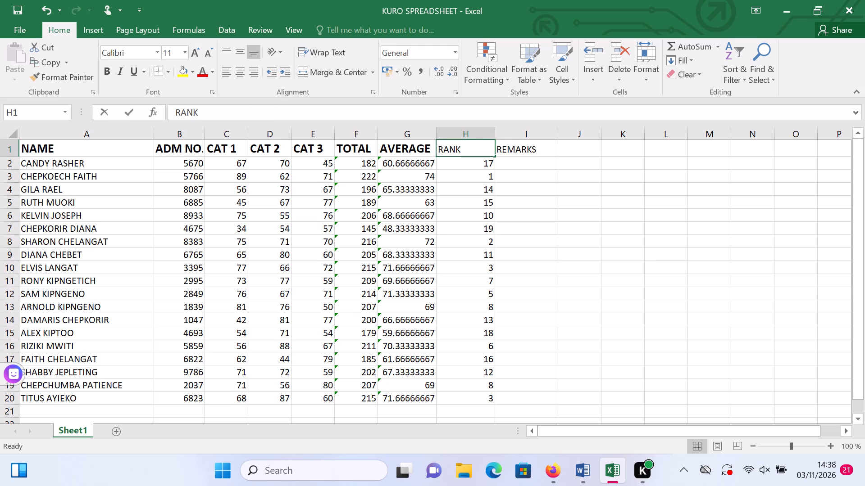
left_click_drag(467, 150, 437, 156)
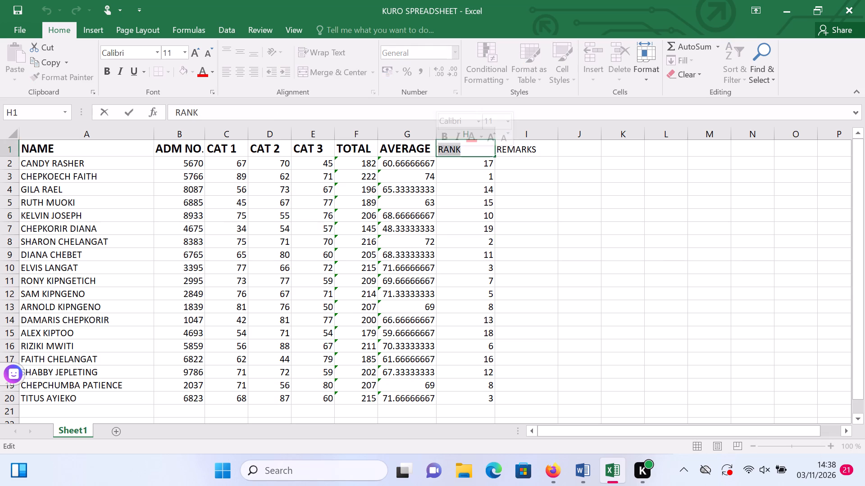
left_click(106, 64)
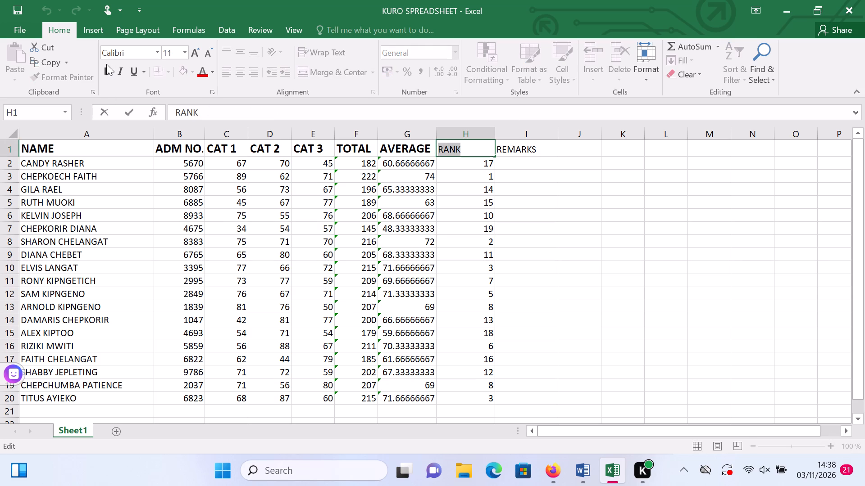
left_click(105, 76)
left_click(185, 51)
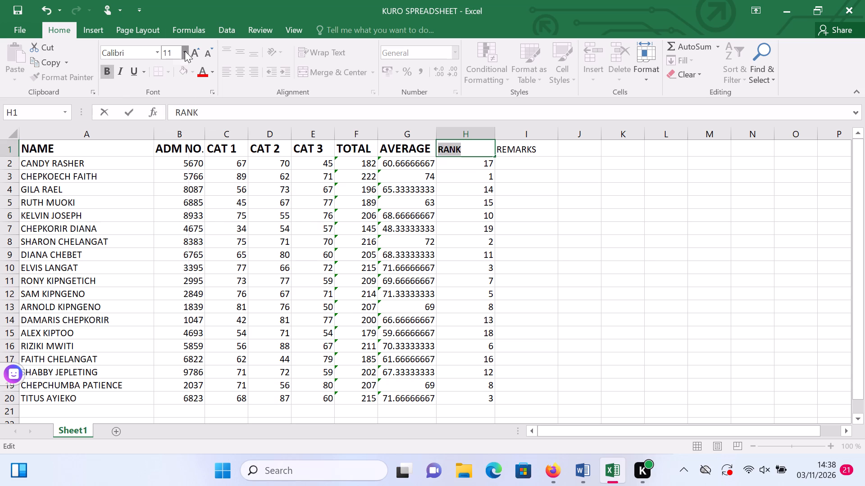
left_click(173, 132)
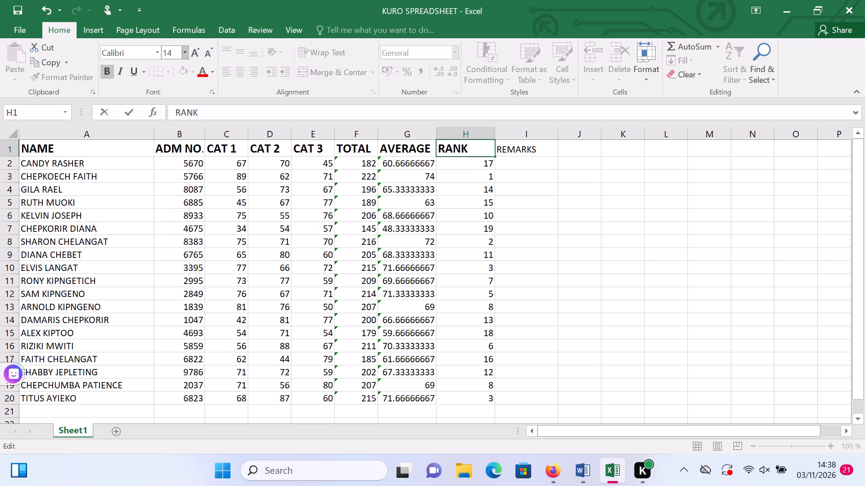
Format the REMARKS heading in I1 as bold with font size 14.
double_click(530, 148)
left_click(540, 148)
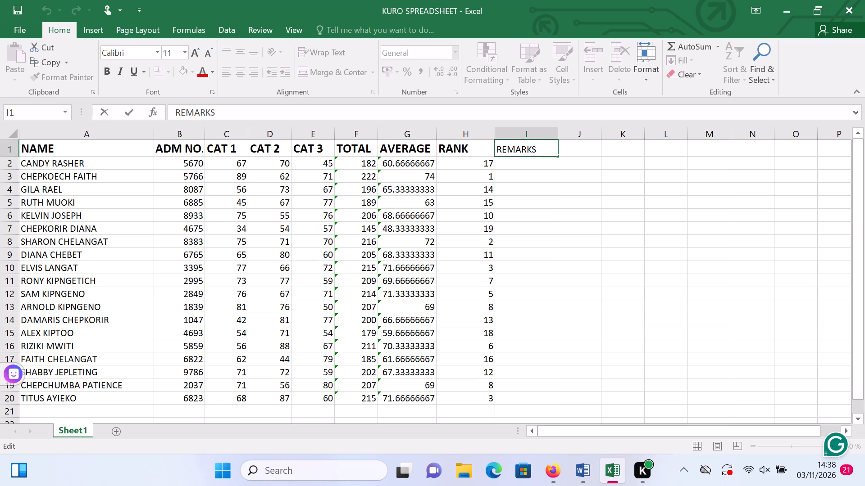
left_click_drag(540, 148, 491, 160)
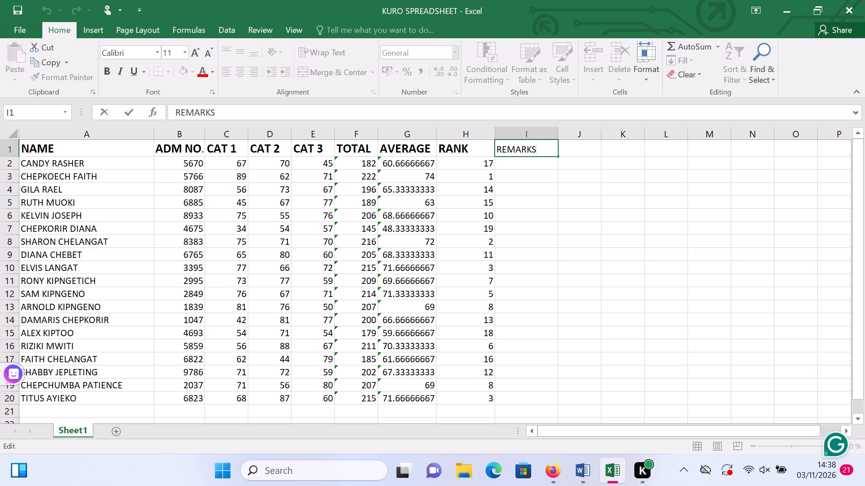
left_click(536, 150)
left_click_drag(536, 150, 527, 151)
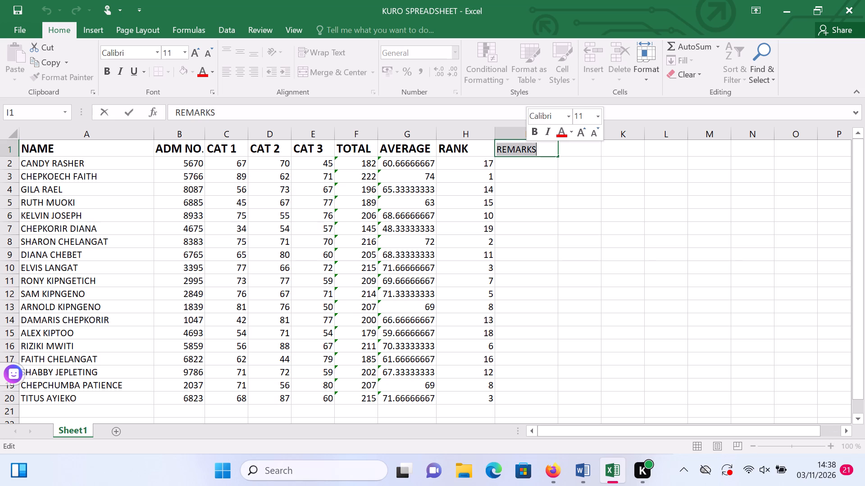
left_click(102, 65)
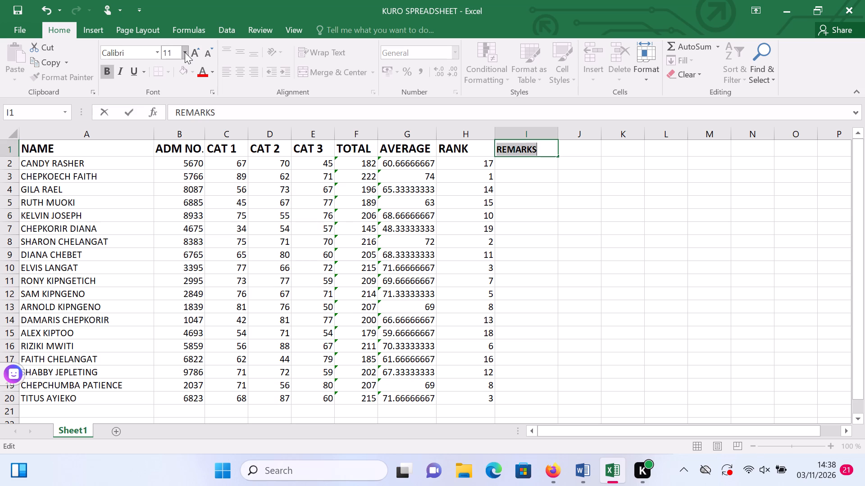
left_click(185, 52)
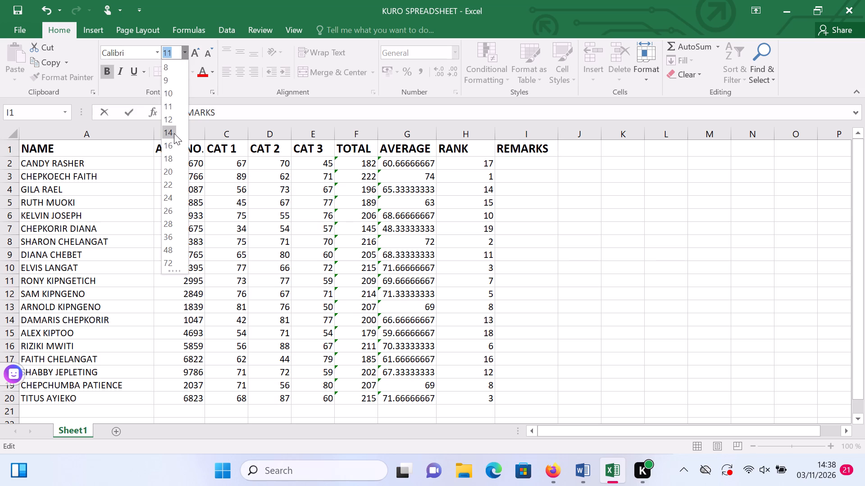
left_click(174, 133)
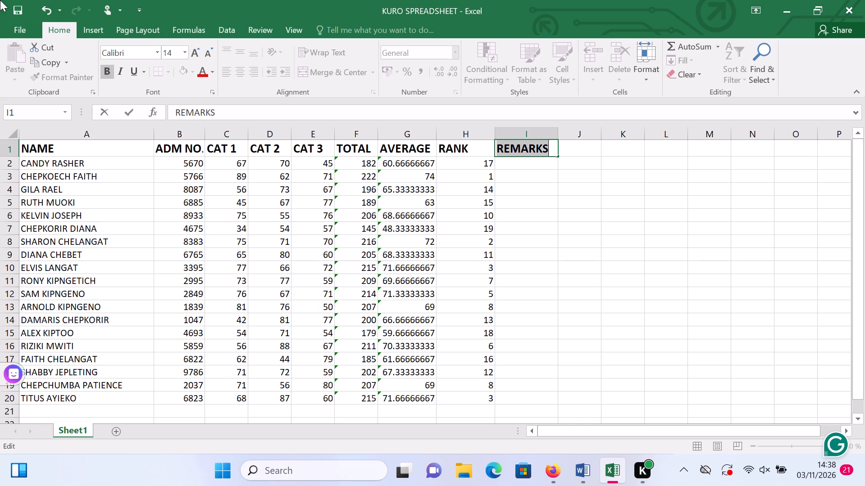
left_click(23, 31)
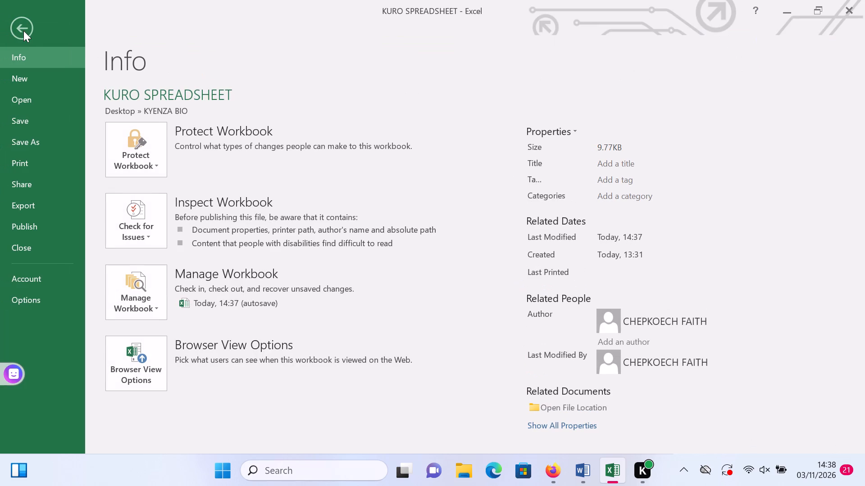
Save the workbook with its newly formatted headings under its existing name.
left_click(35, 117)
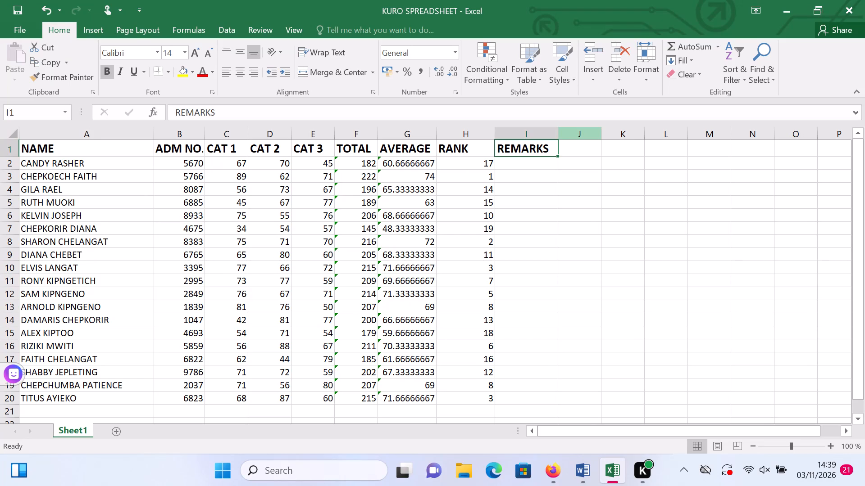
Open the empty REMARKS cell I7 for editing and bring up its context options.
double_click(538, 224)
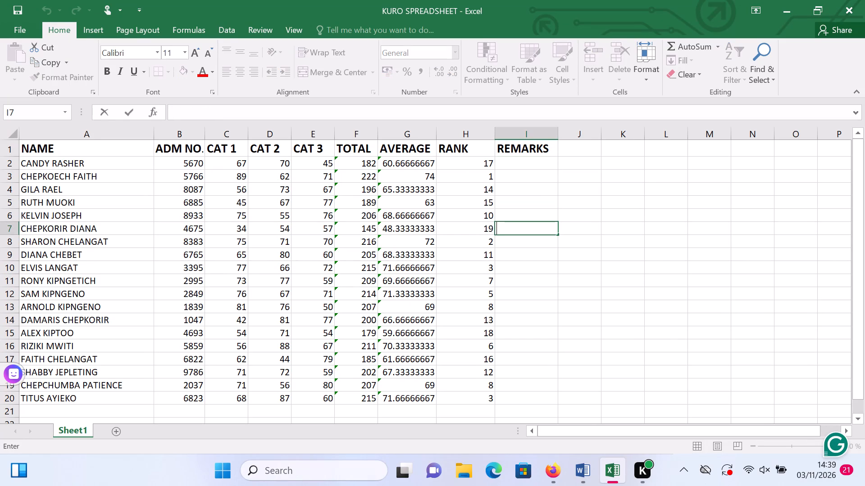
right_click(538, 224)
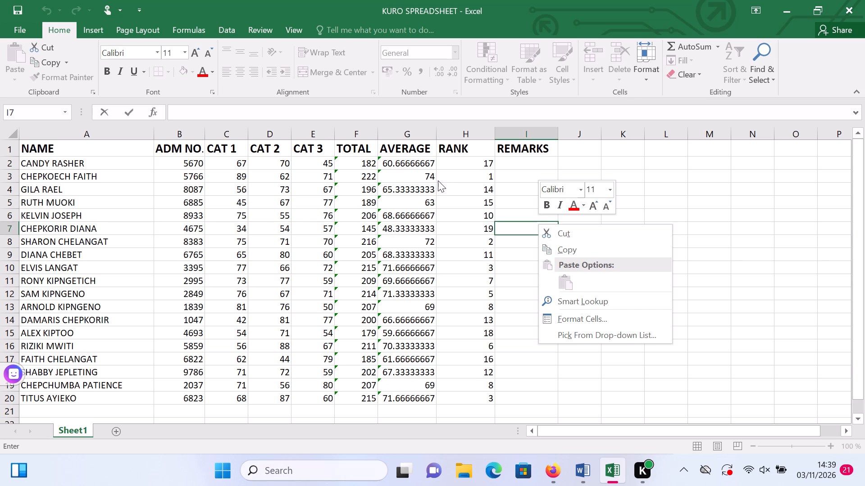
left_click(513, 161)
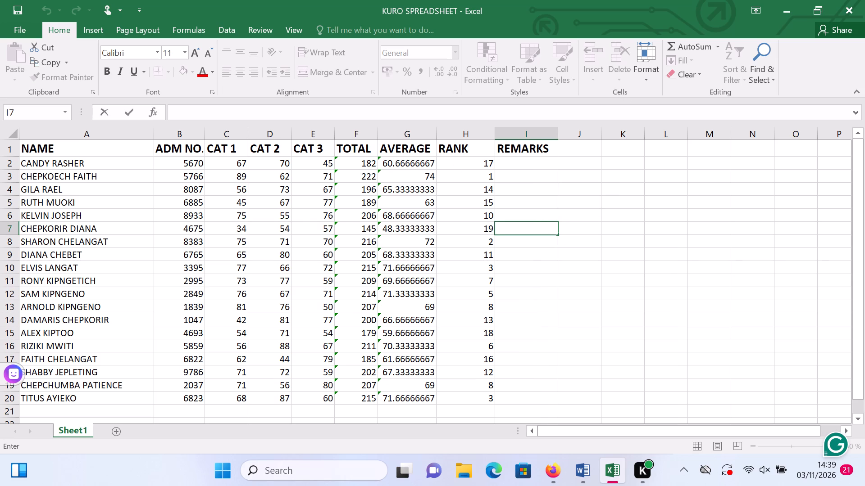